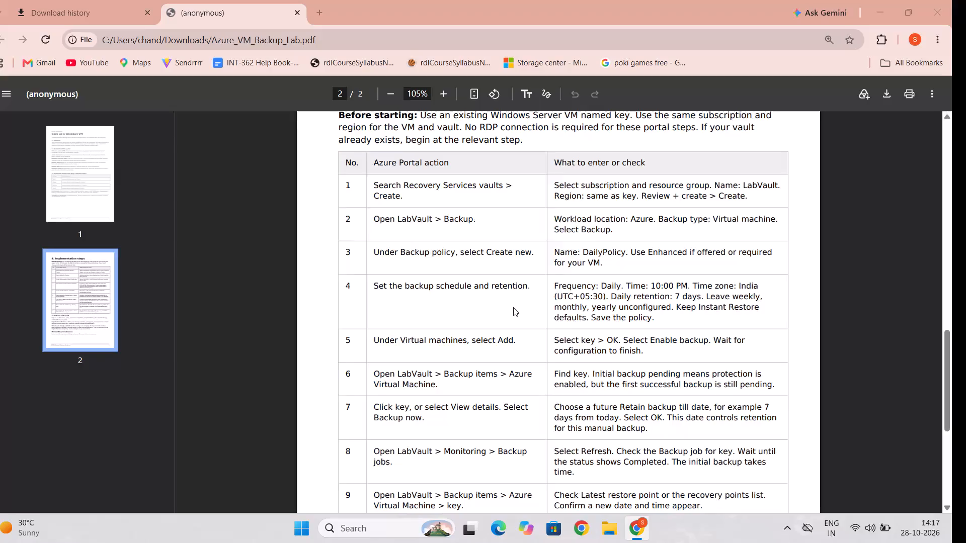
# Open the deployed LabVault vault and start configuring backup for a virtual machine workload running in Azure.
pyautogui.click(534, 444)
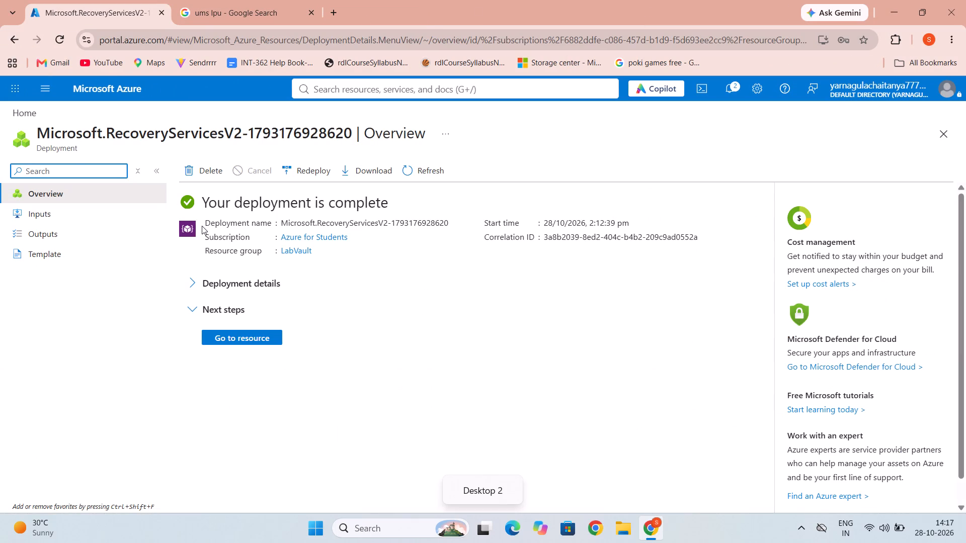
pyautogui.click(254, 334)
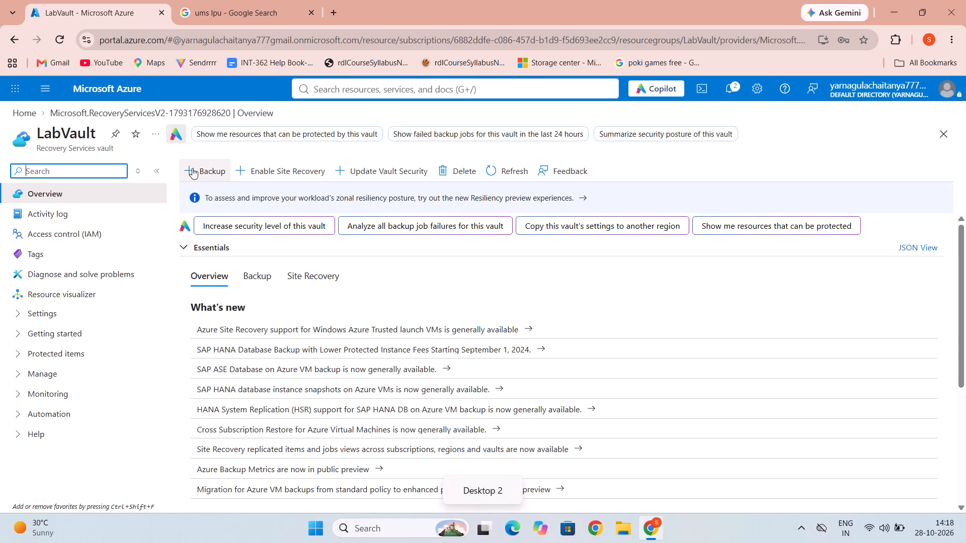
pyautogui.click(192, 168)
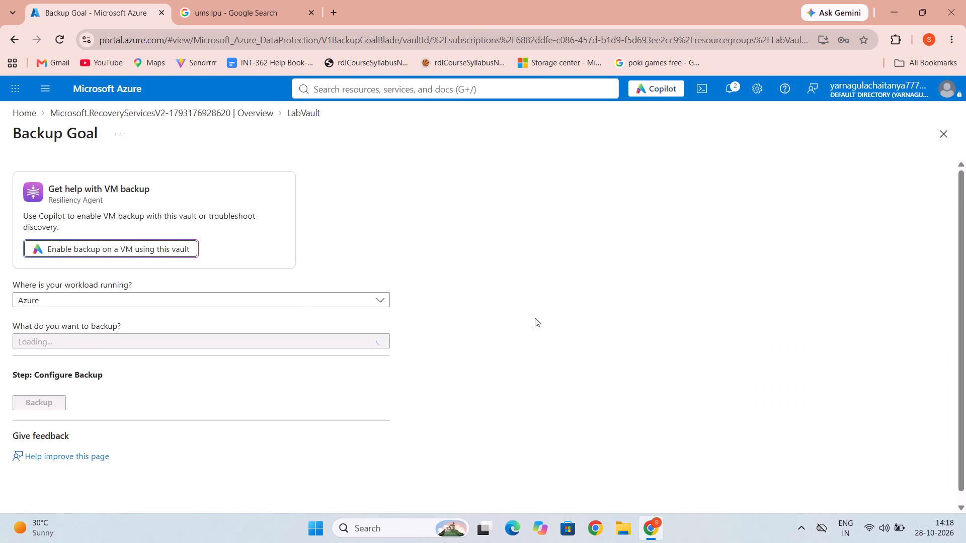
pyautogui.scroll(-1, 535, 318)
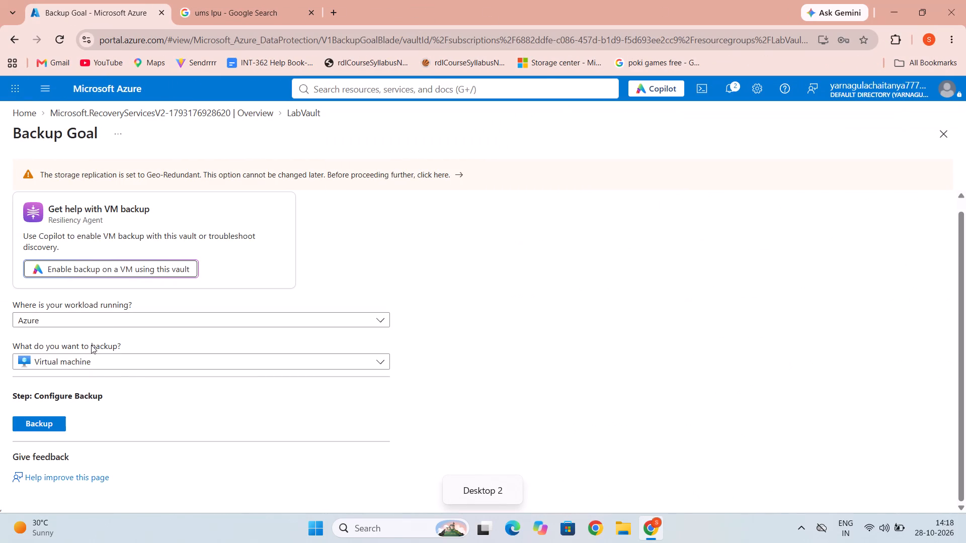
pyautogui.scroll(-1, 136, 369)
pyautogui.click(35, 426)
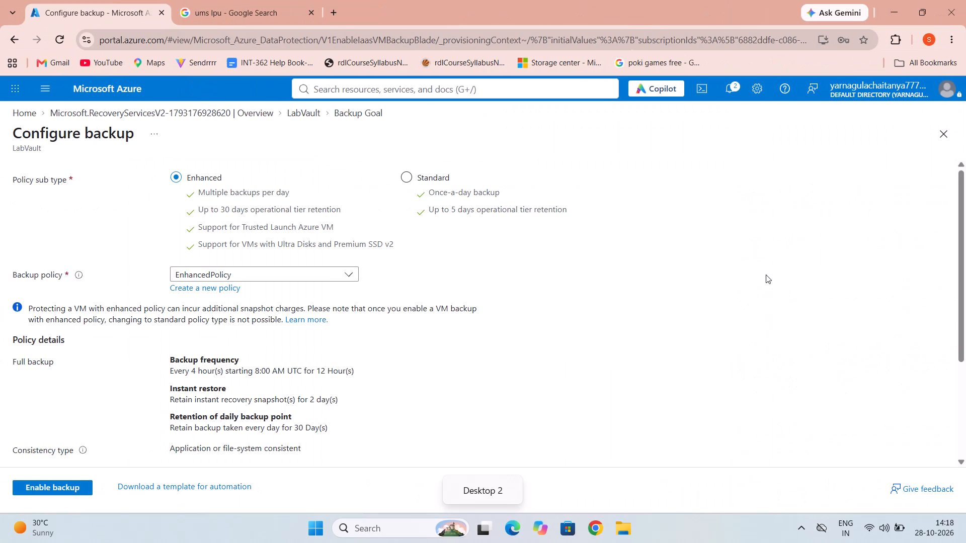
# Start creating a new backup policy for LabVault with the Enhanced policy sub type.
pyautogui.scroll(-1, 487, 284)
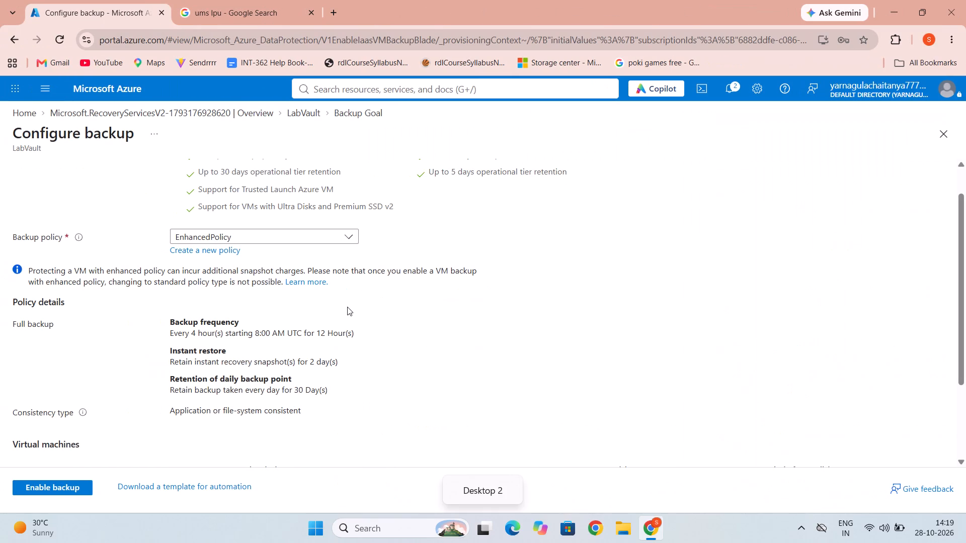
pyautogui.scroll(-1, 242, 312)
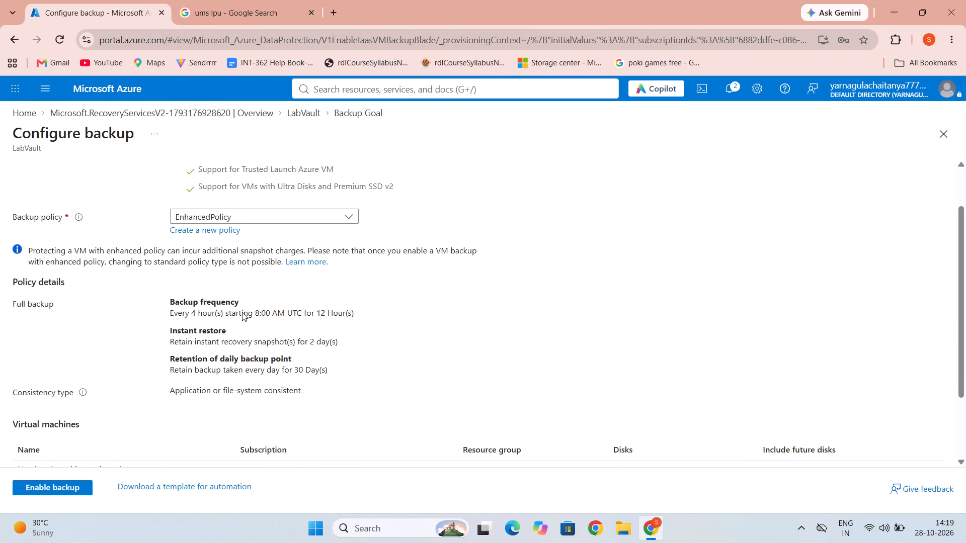
pyautogui.scroll(-1, 242, 312)
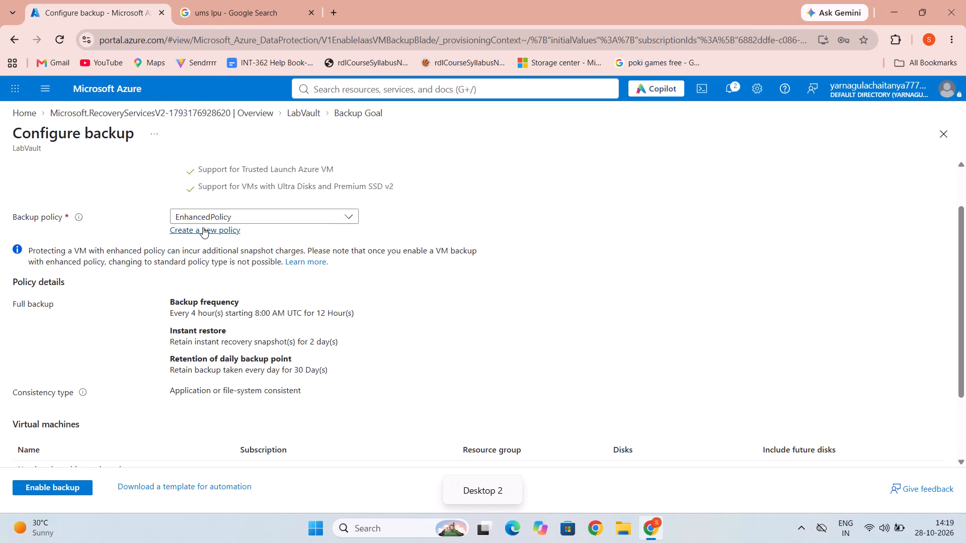
pyautogui.click(203, 227)
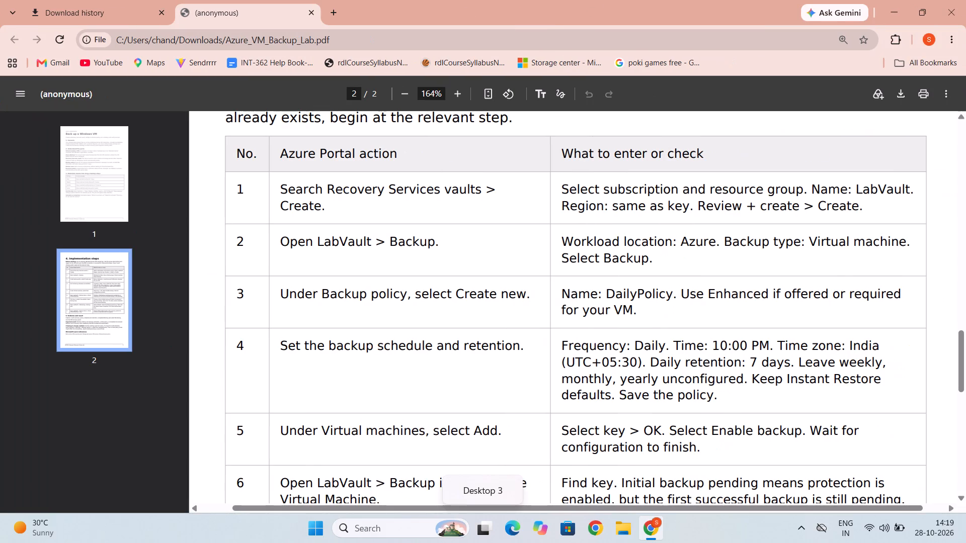
# Compare the lab PDF's backup policy and schedule instructions with the settings in the new policy form.
pyautogui.scroll(-1, 729, 347)
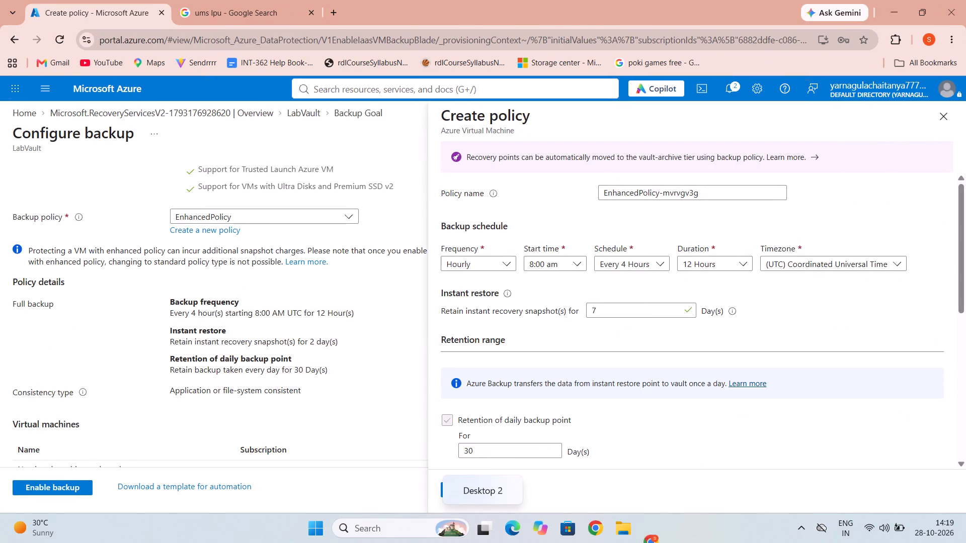
pyautogui.click(194, 323)
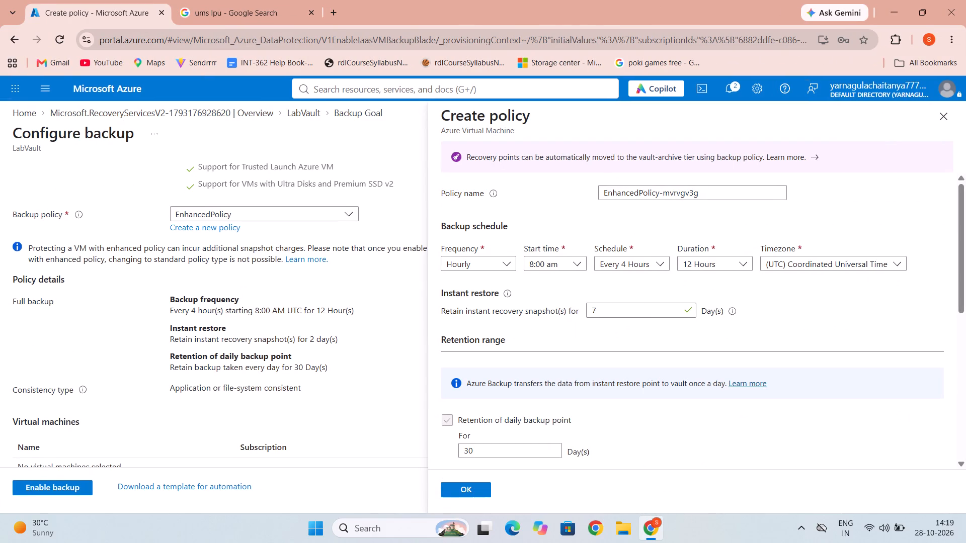
pyautogui.scroll(-2, 282, 269)
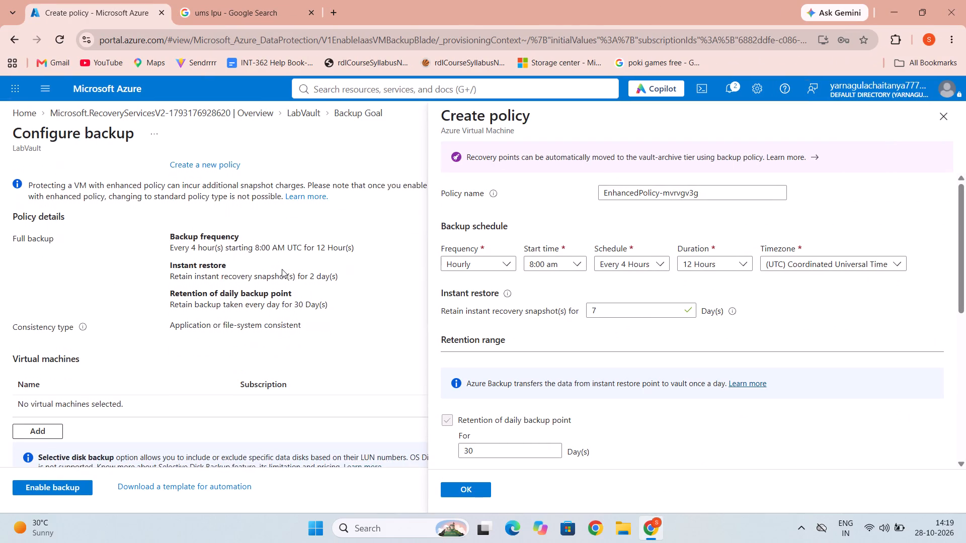
pyautogui.scroll(-2, 282, 269)
pyautogui.scroll(1, 282, 269)
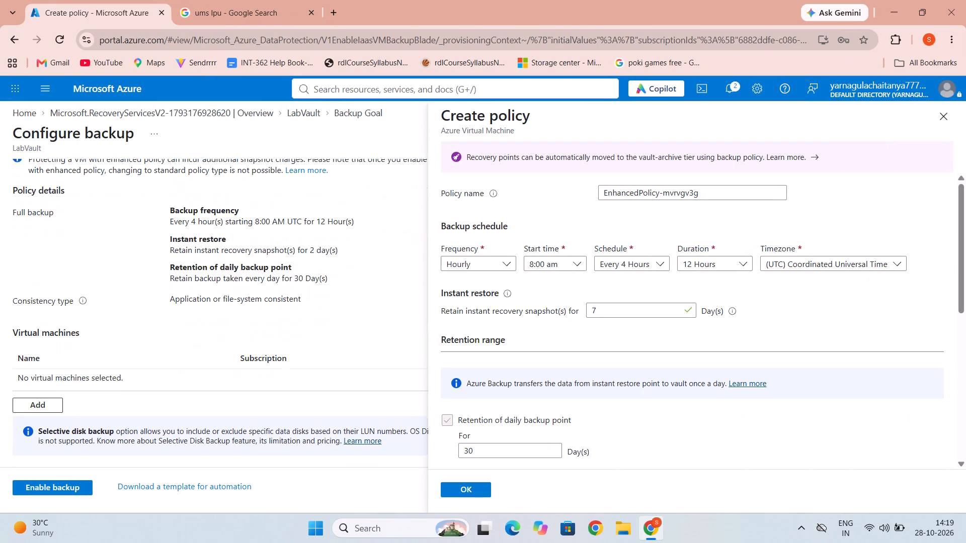
pyautogui.scroll(1, 282, 269)
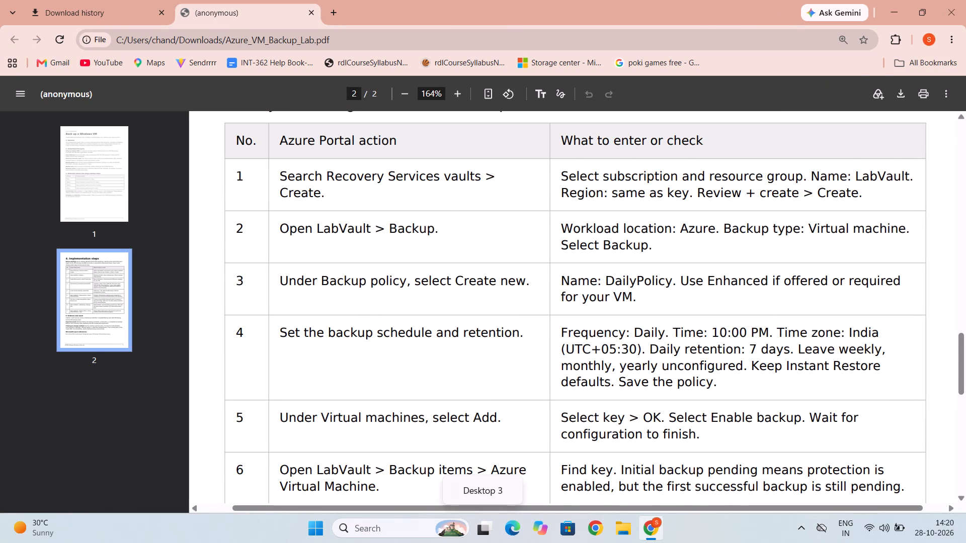
pyautogui.scroll(-1, 629, 387)
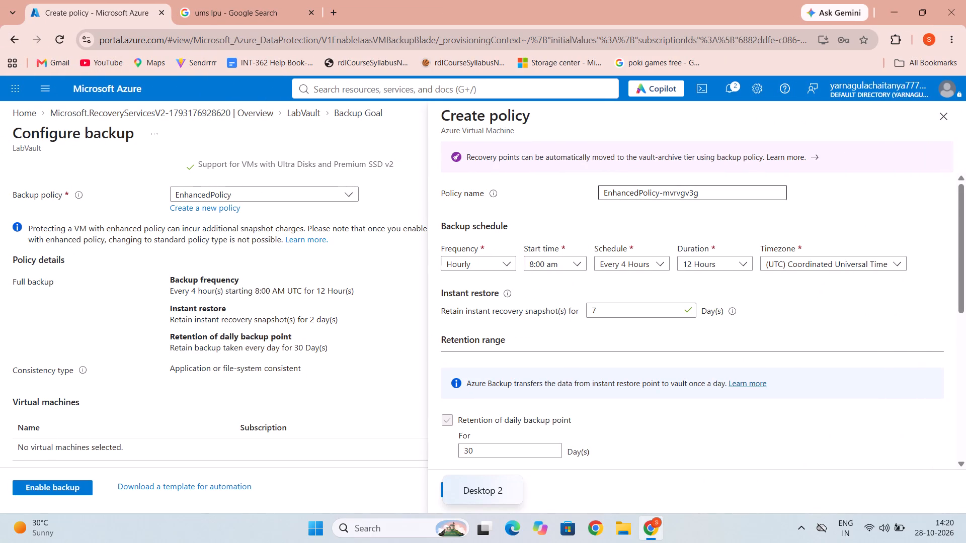
# Replace the default policy name with DailyPolicy, copied from step 3 of the lab PDF.
pyautogui.click(701, 194)
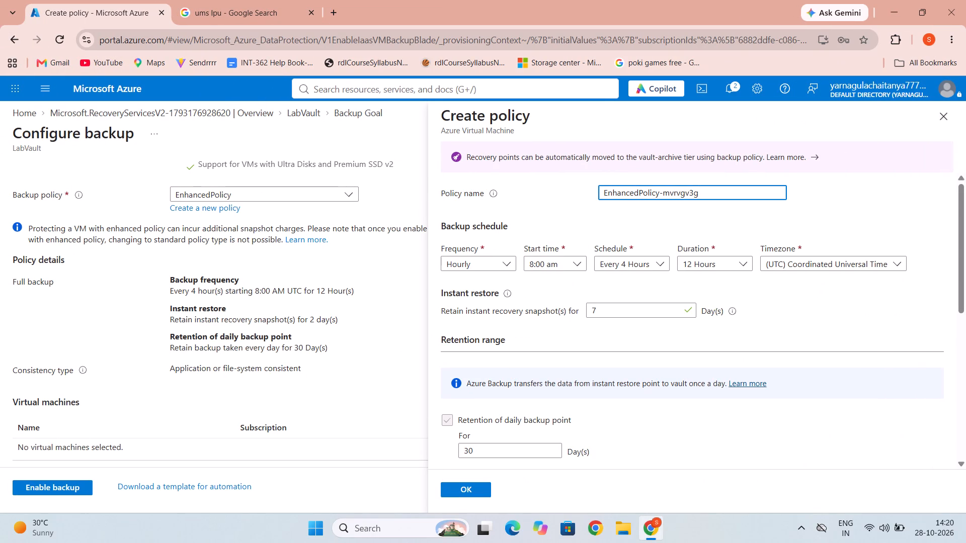
pyautogui.moveTo(701, 194); pyautogui.dragTo(598, 209)
pyautogui.press('BackSpace')
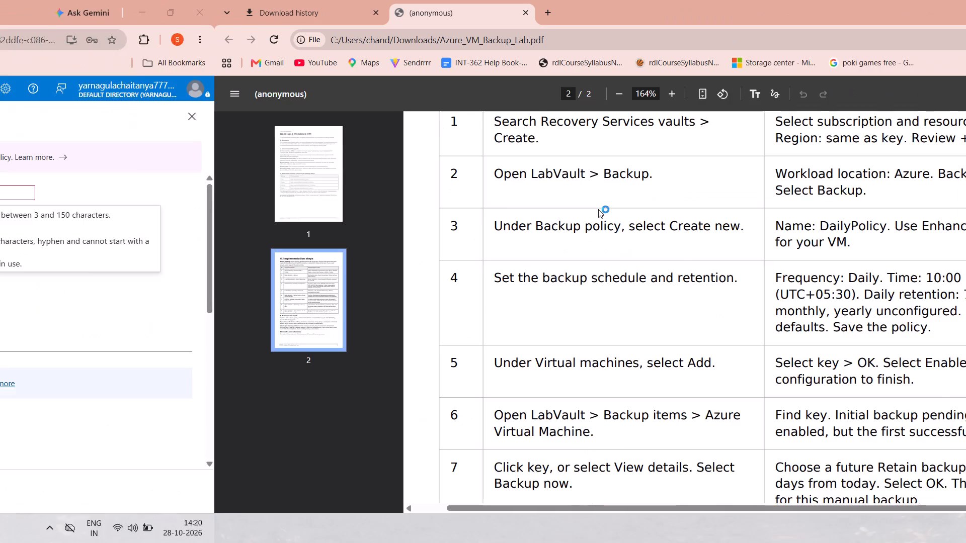
pyautogui.moveTo(606, 225); pyautogui.dragTo(670, 223)
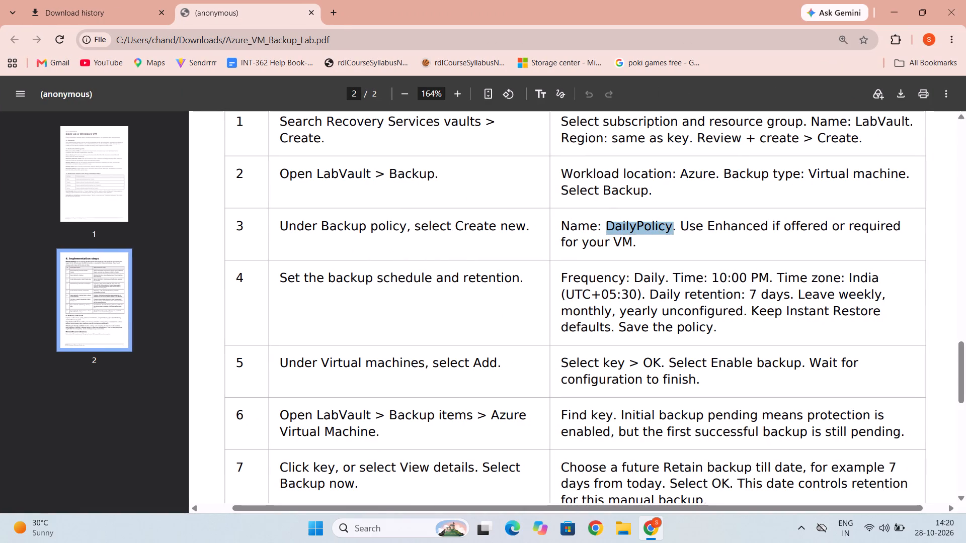
pyautogui.hotkey('ctrl', 'c')
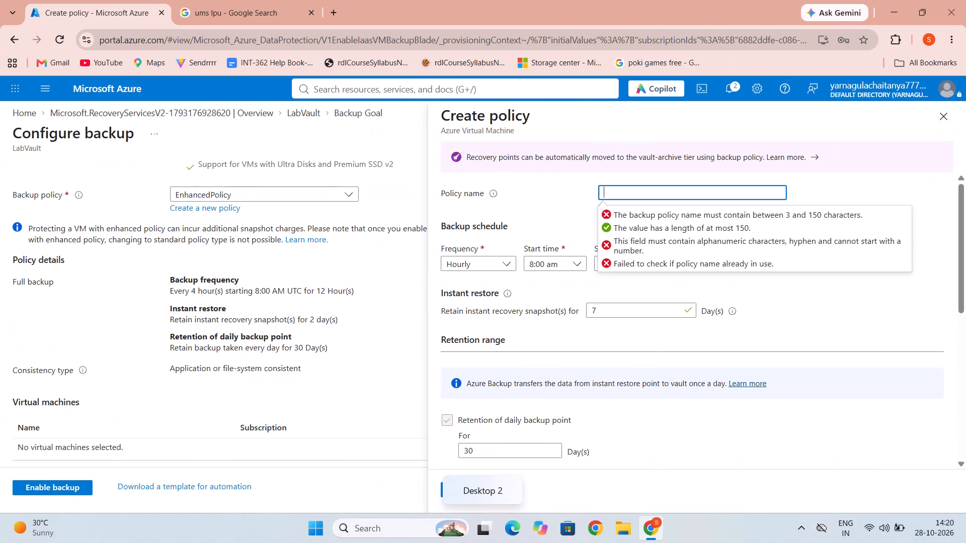
pyautogui.keyDown('ctrl'); pyautogui.click(672, 198); pyautogui.keyUp('ctrl')
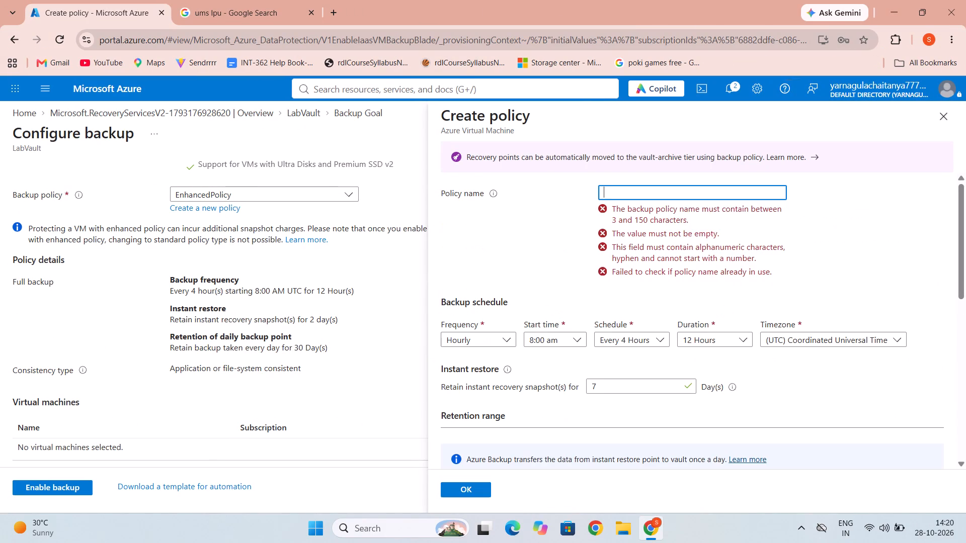
pyautogui.hotkey('ctrl', 'v')
pyautogui.click(672, 198)
pyautogui.click(662, 196)
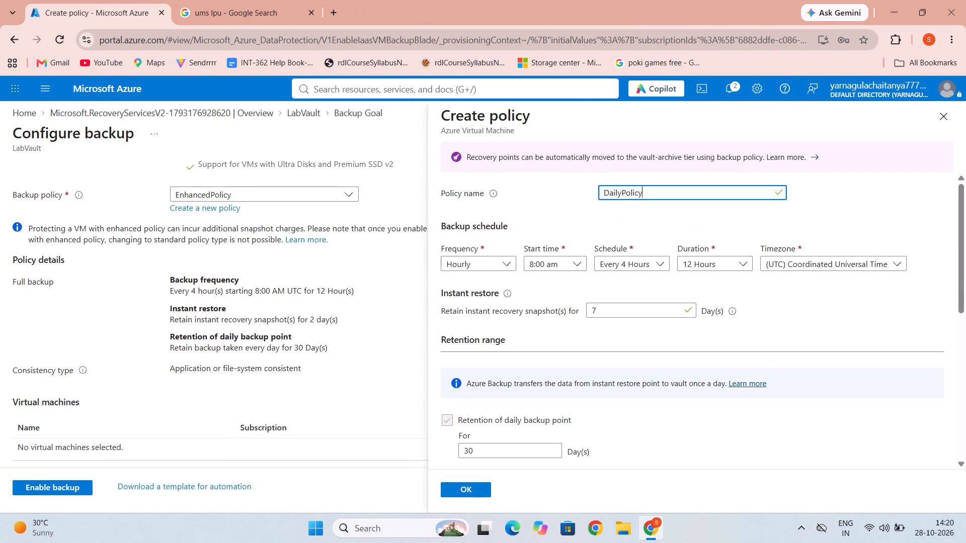
pyautogui.click(714, 233)
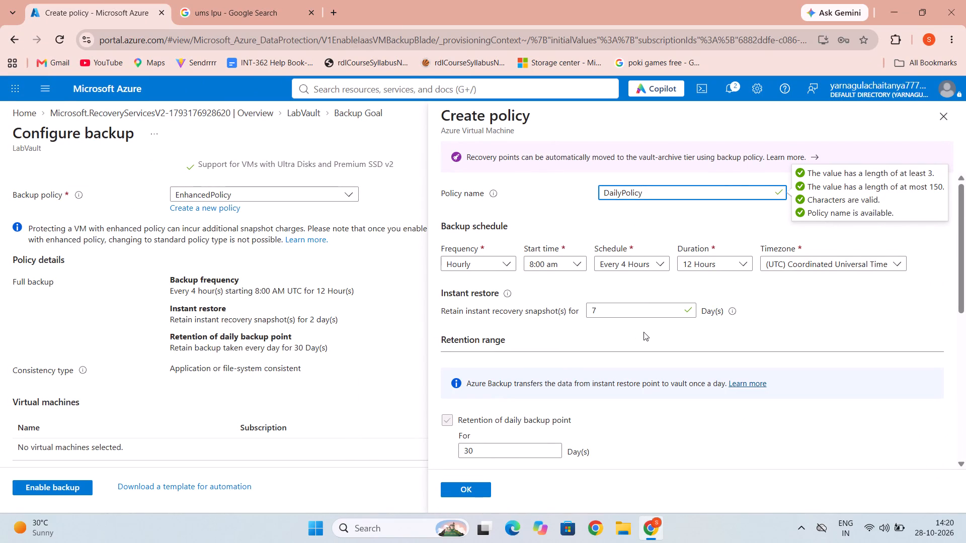
# Review the new policy's retention range, tiering, consistency type and backup resource group settings.
pyautogui.scroll(-1, 708, 329)
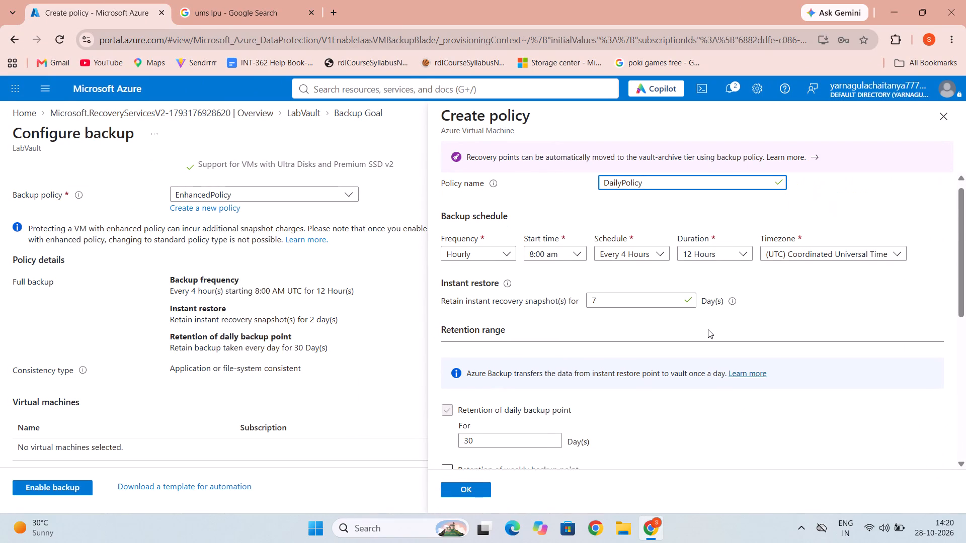
pyautogui.scroll(-2, 708, 329)
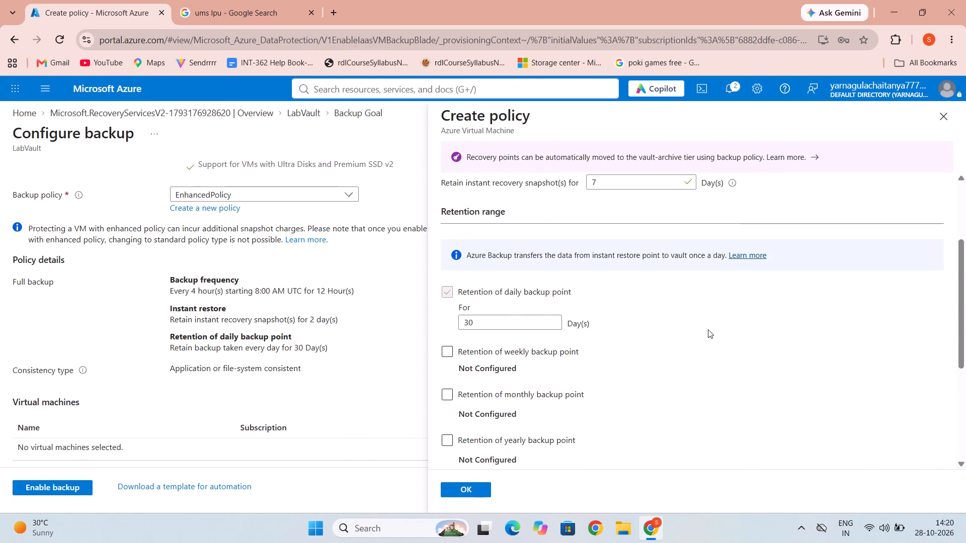
pyautogui.scroll(-2, 708, 329)
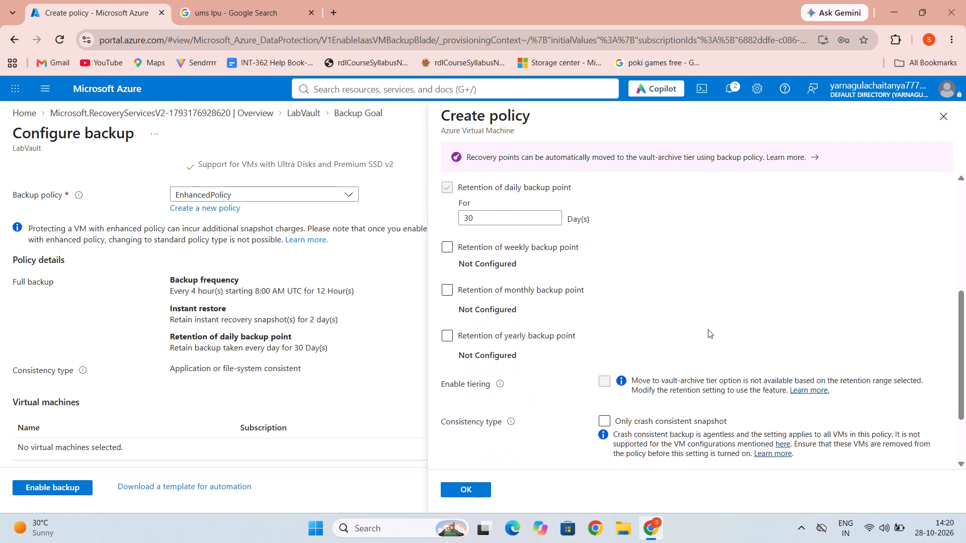
pyautogui.scroll(-1, 708, 329)
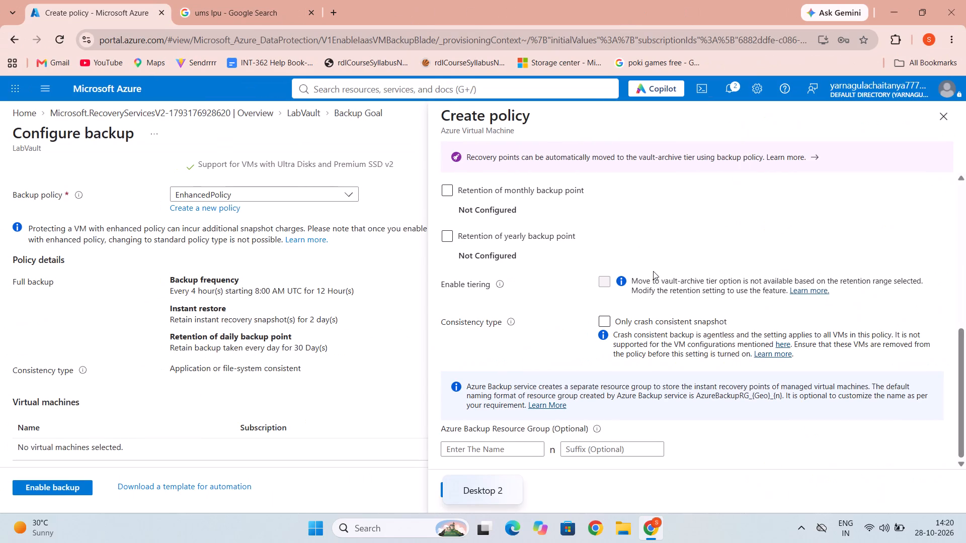
pyautogui.click(653, 271)
pyautogui.scroll(5, 653, 271)
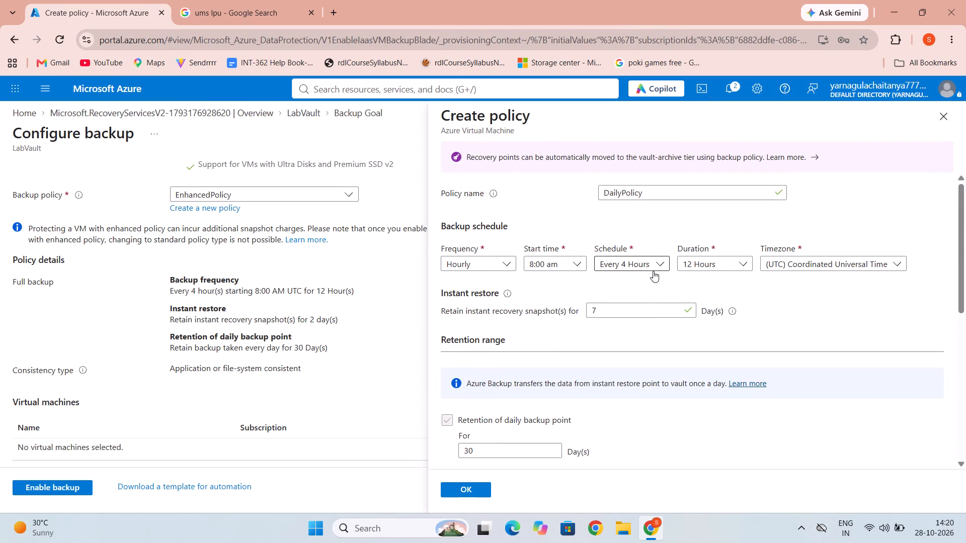
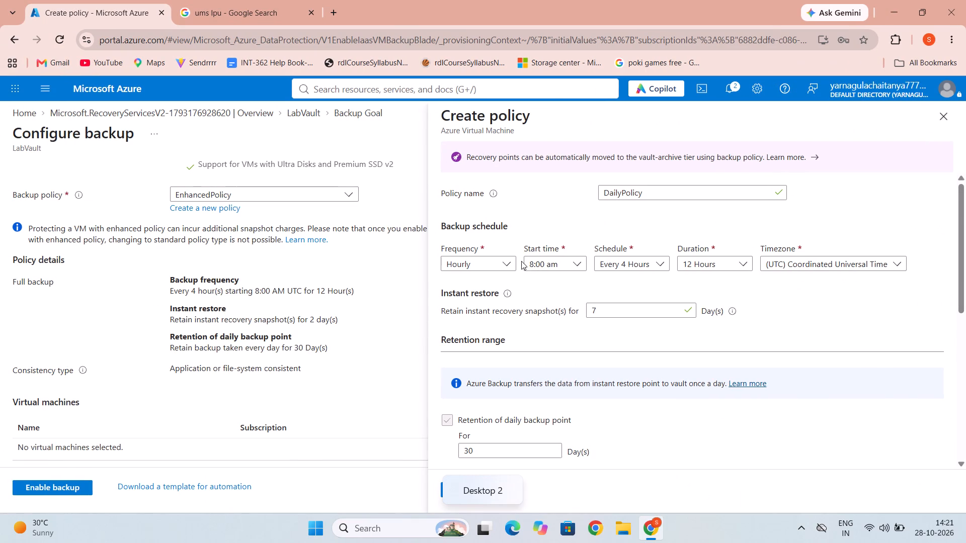
# Set the DailyPolicy backup schedule to a Daily frequency at 10:00 pm.
pyautogui.click(521, 261)
pyautogui.click(505, 263)
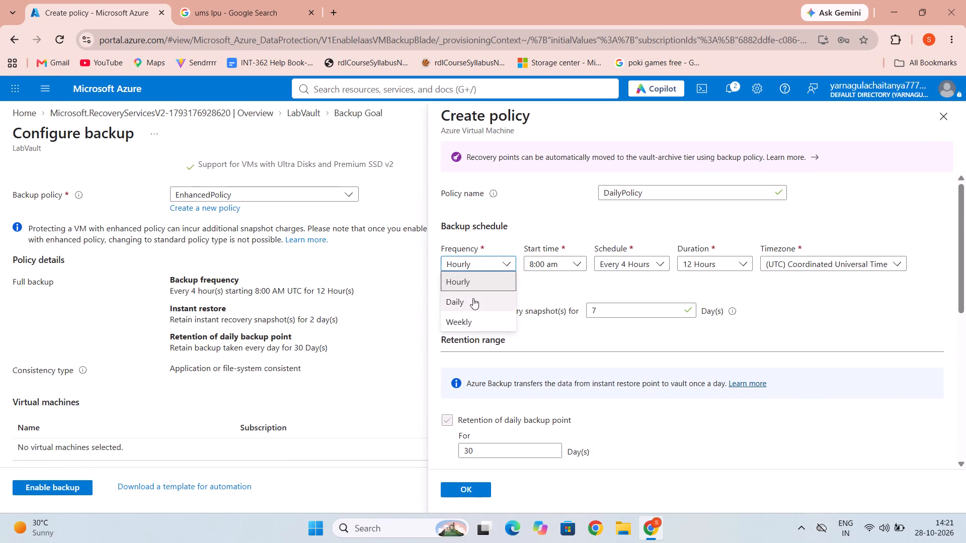
pyautogui.click(473, 298)
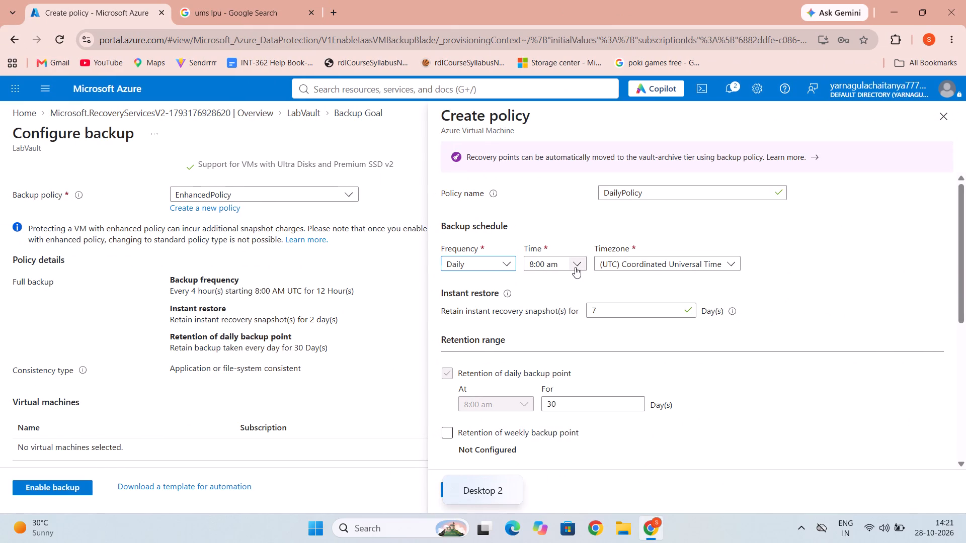
pyautogui.click(575, 267)
pyautogui.scroll(-1, 548, 408)
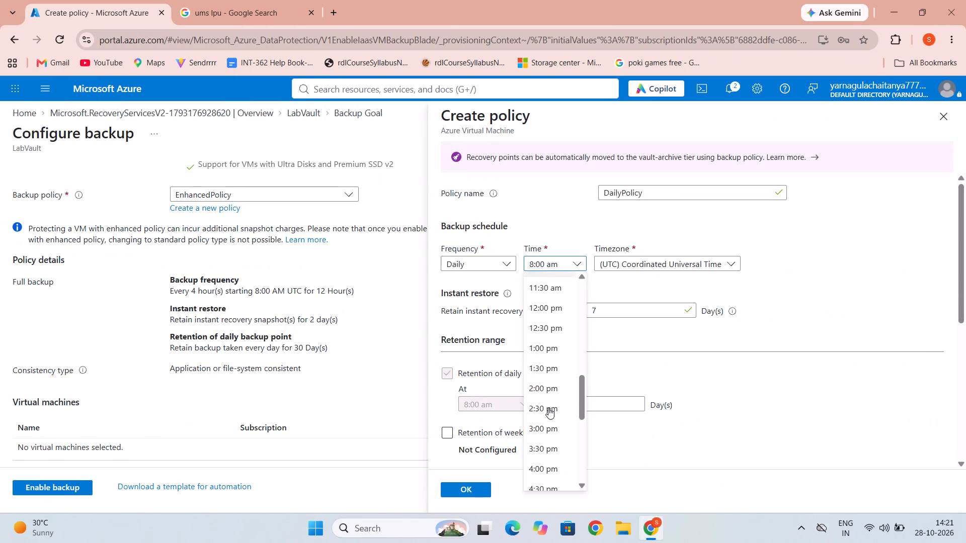
pyautogui.scroll(-4, 548, 408)
pyautogui.click(546, 416)
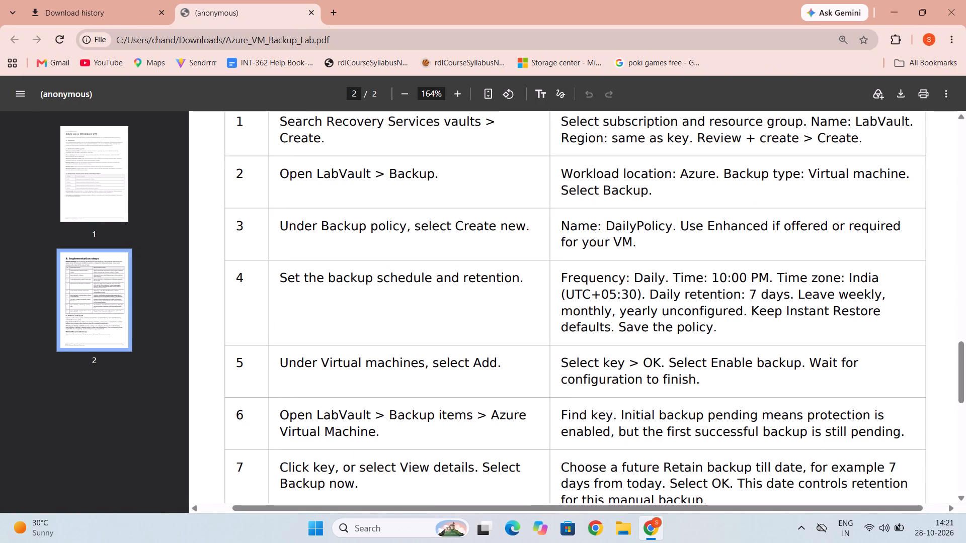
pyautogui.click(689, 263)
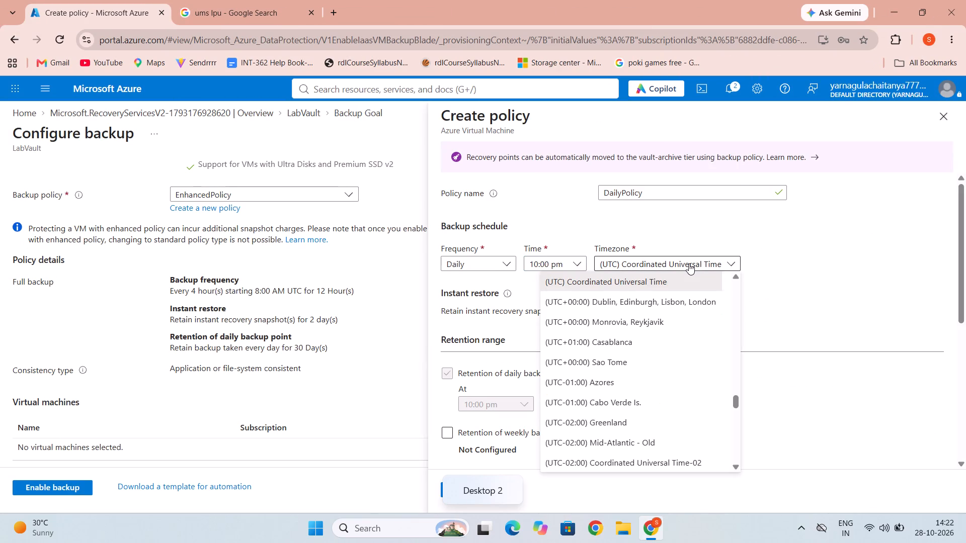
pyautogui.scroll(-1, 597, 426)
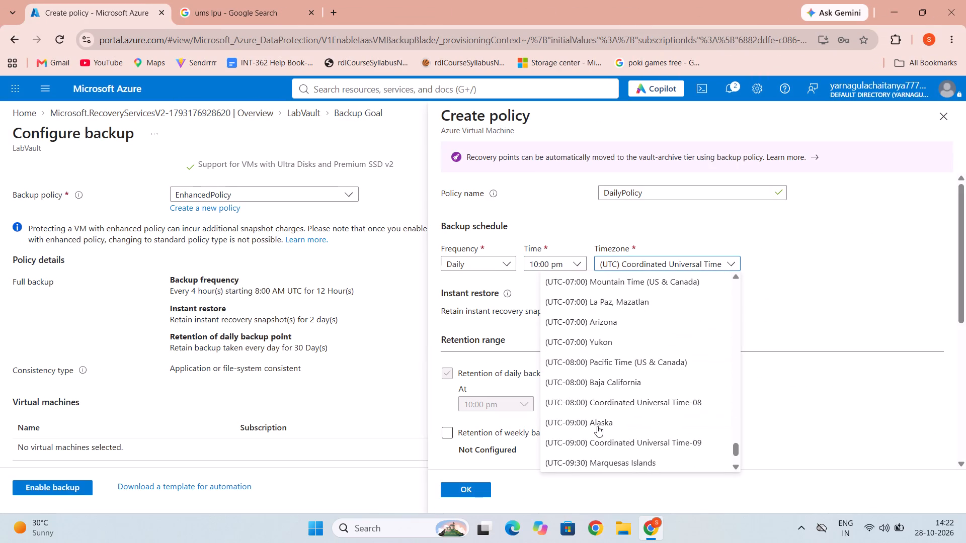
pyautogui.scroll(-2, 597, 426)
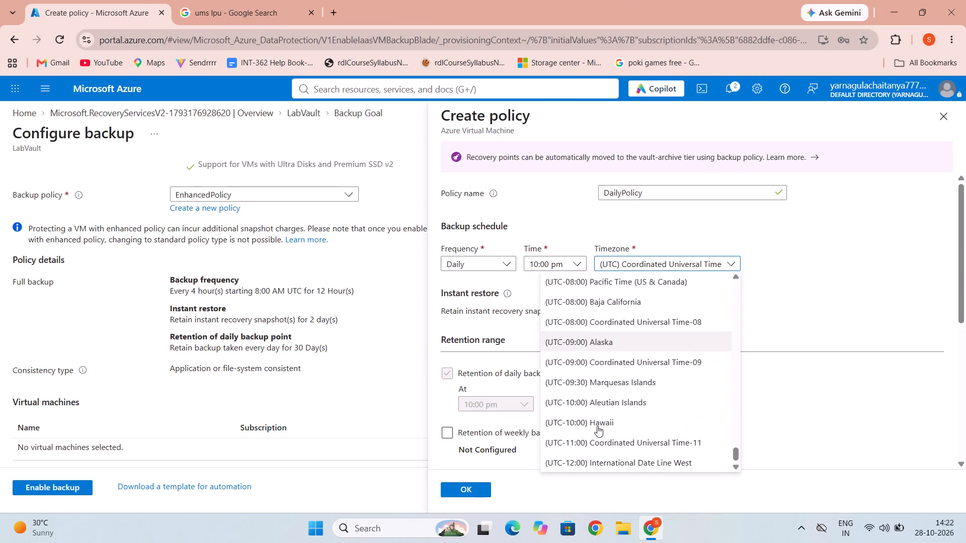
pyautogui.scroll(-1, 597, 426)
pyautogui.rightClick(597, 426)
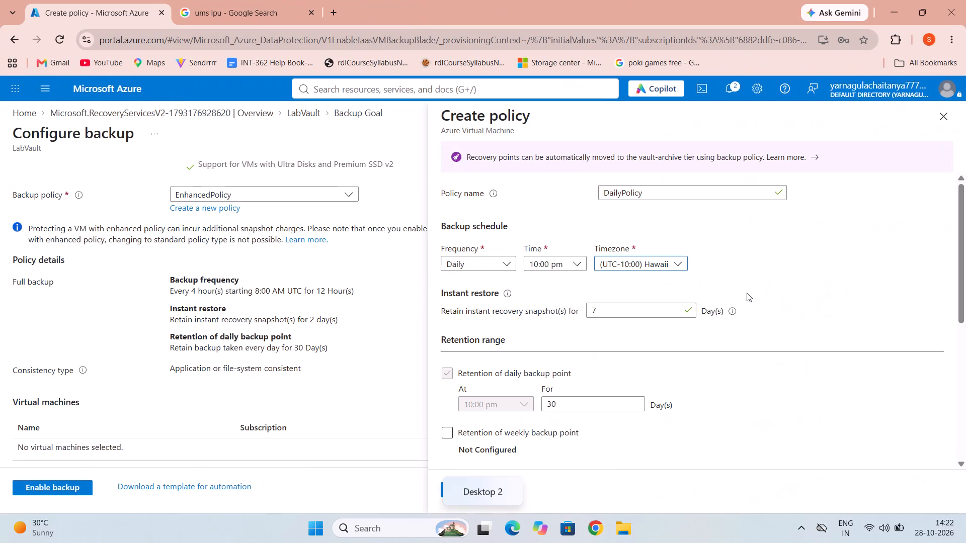
# Set the backup schedule's time zone to (UTC+05:30) Chennai, Kolkata, Mumbai, New Delhi.
pyautogui.click(663, 270)
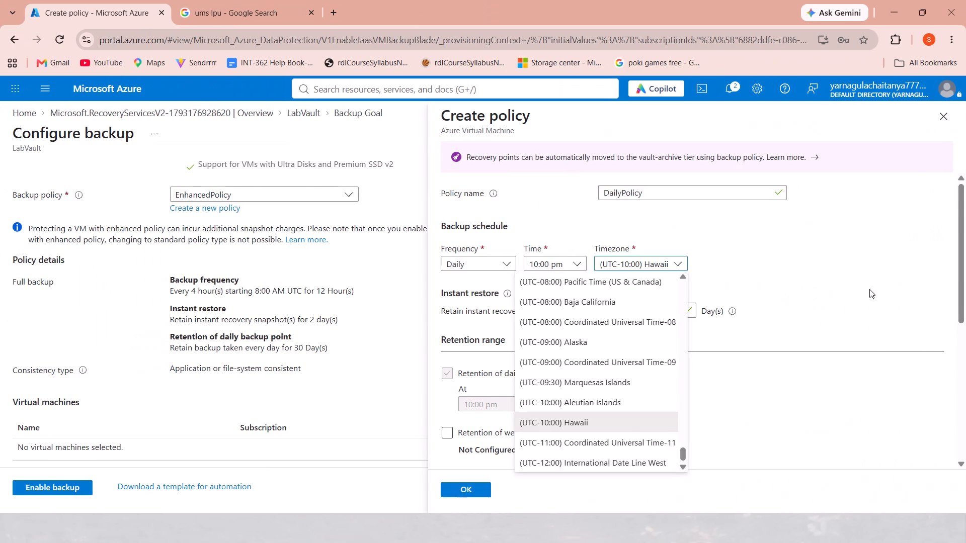
pyautogui.scroll(-1, 647, 380)
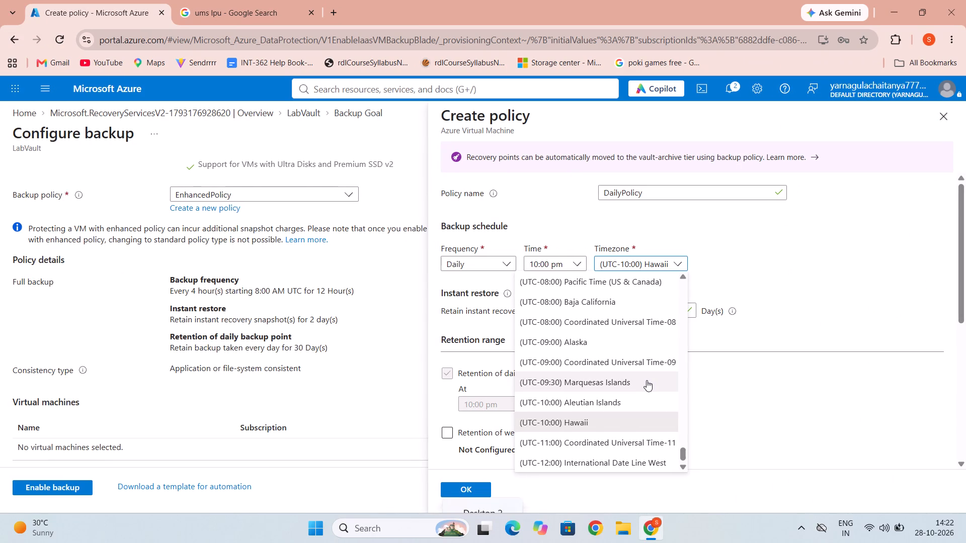
pyautogui.scroll(-2, 647, 380)
pyautogui.scroll(7, 647, 380)
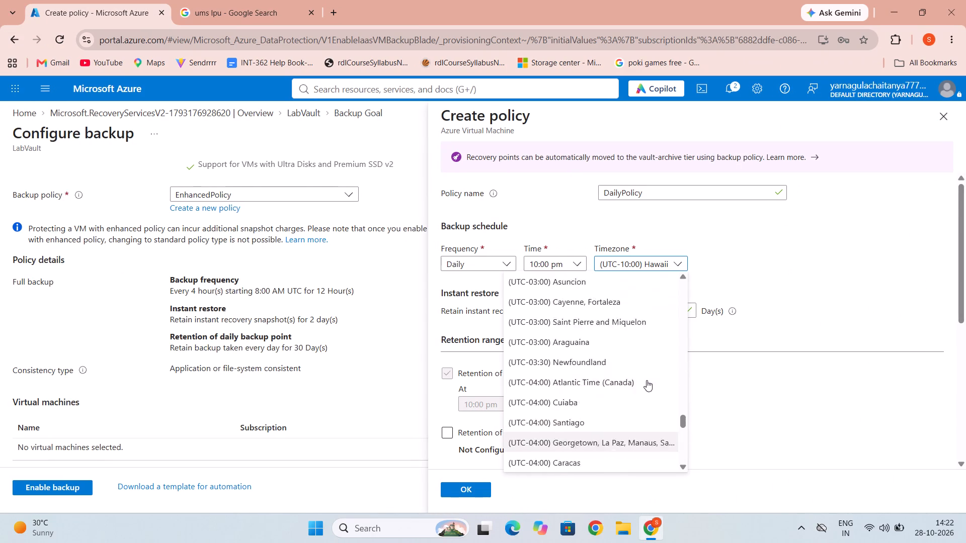
pyautogui.scroll(20, 647, 380)
pyautogui.scroll(2, 647, 380)
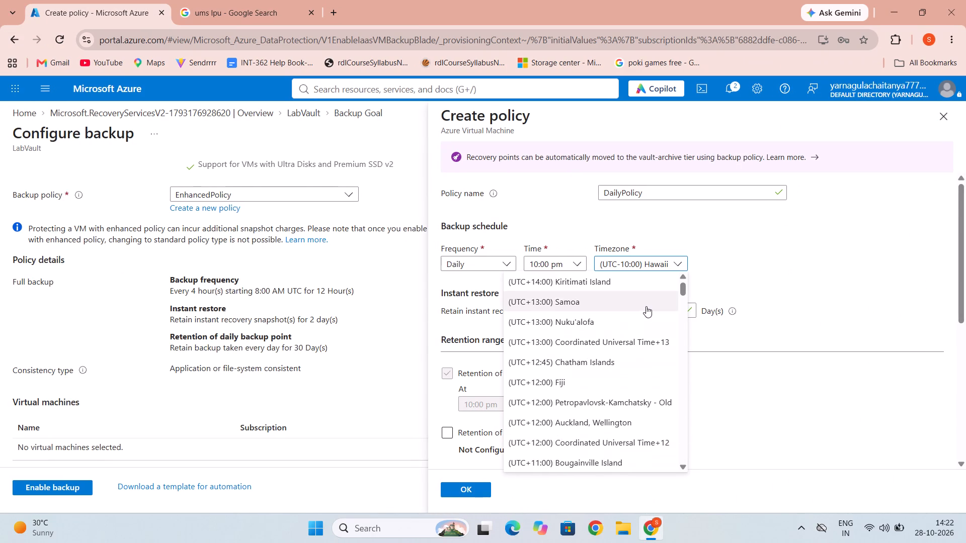
pyautogui.press('i')
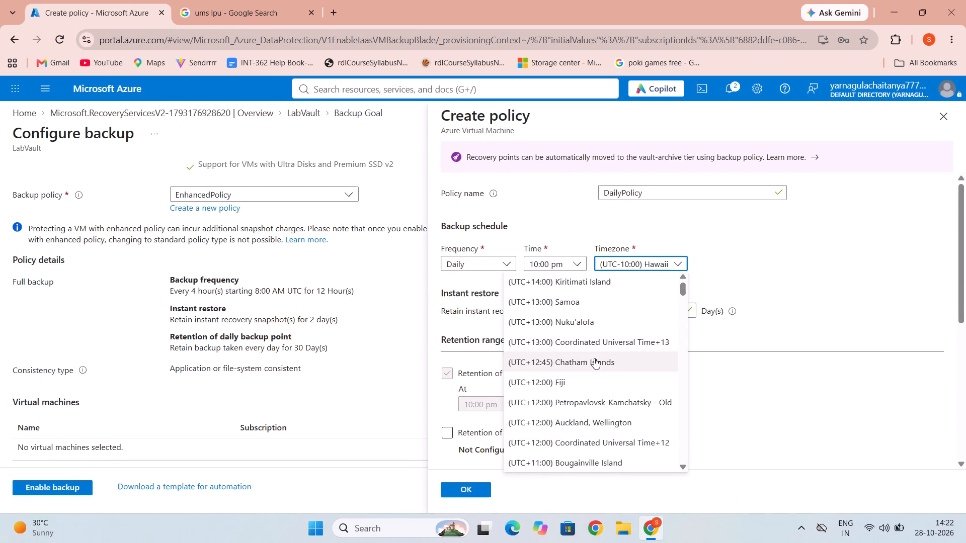
pyautogui.scroll(-1, 594, 358)
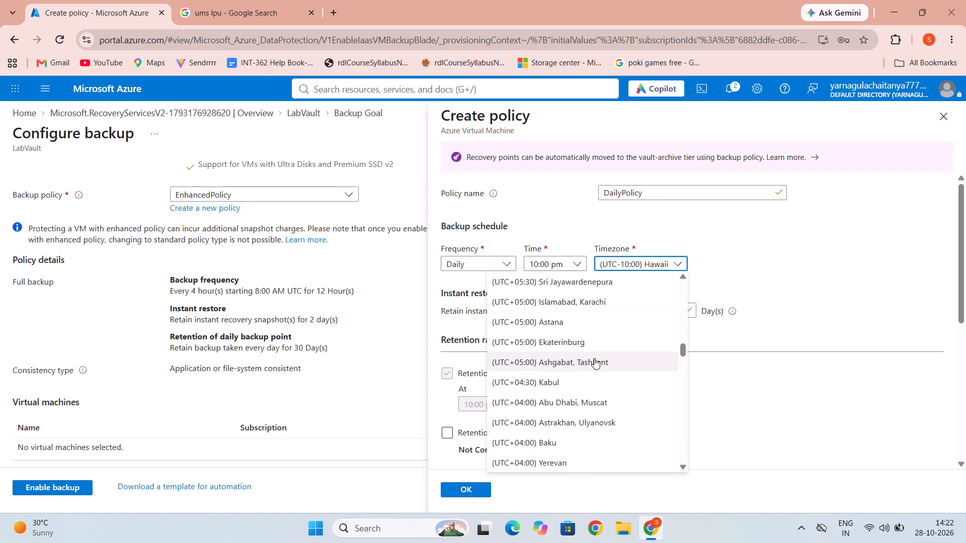
pyautogui.click(683, 344)
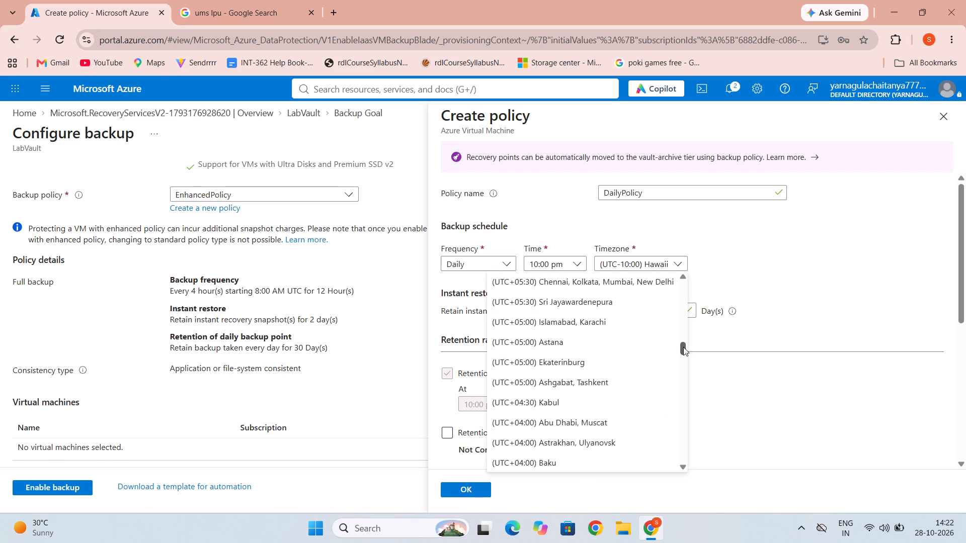
pyautogui.click(601, 290)
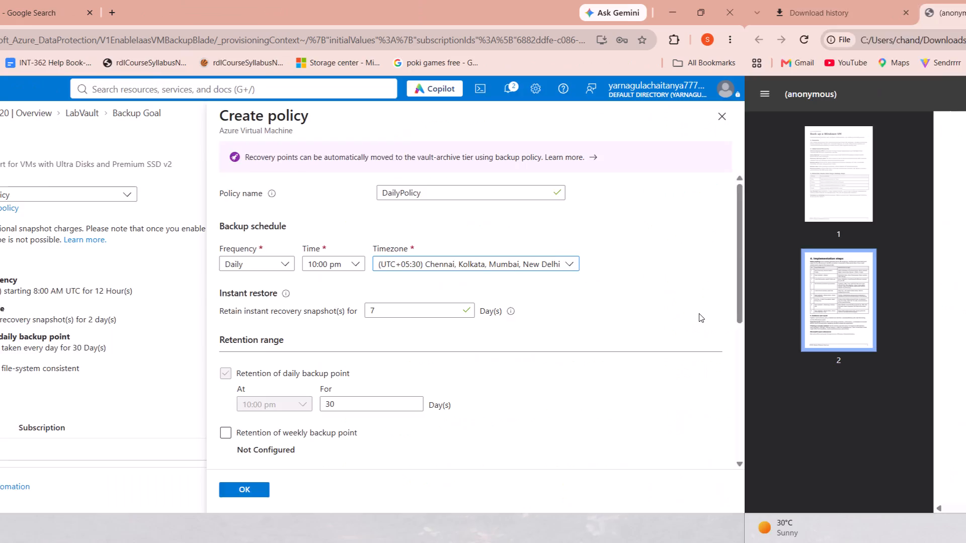
# Compare the policy's instant restore, retention, tiering and consistency settings with step 4 of the lab PDF.
pyautogui.scroll(-2, 619, 353)
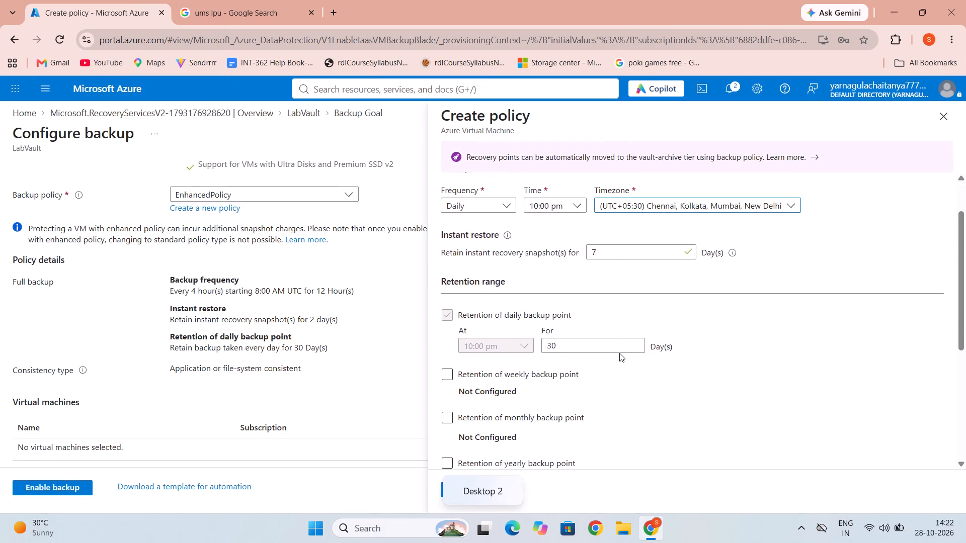
pyautogui.scroll(-1, 619, 353)
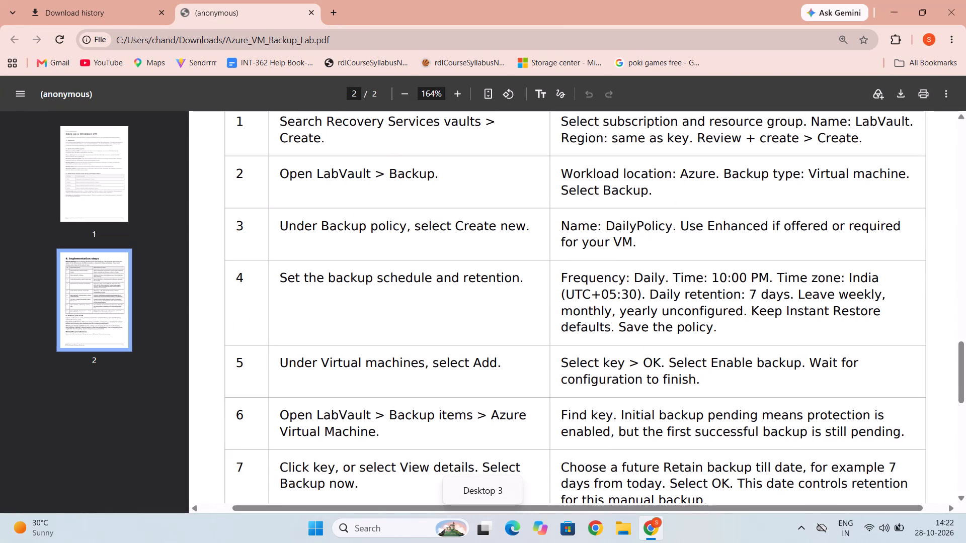
pyautogui.scroll(-1, 705, 344)
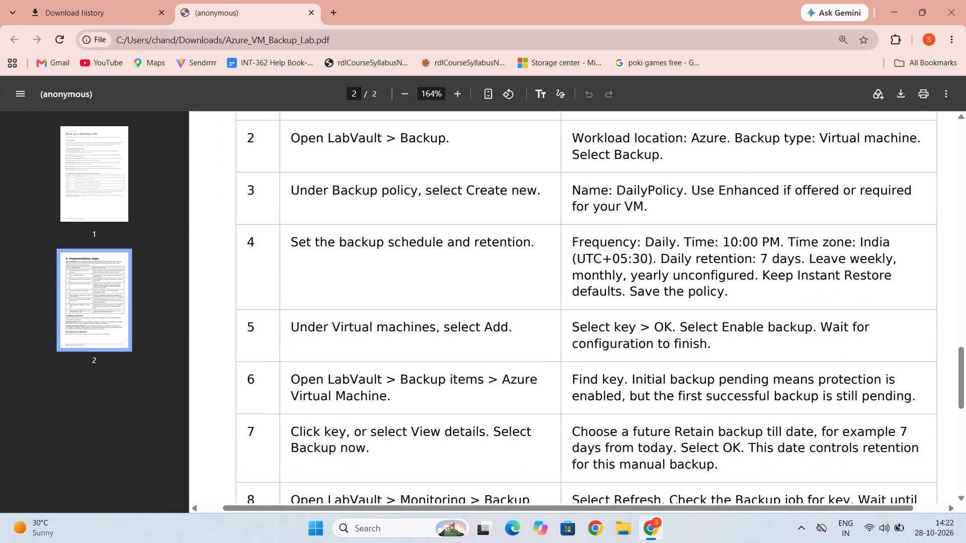
pyautogui.scroll(-1, 705, 344)
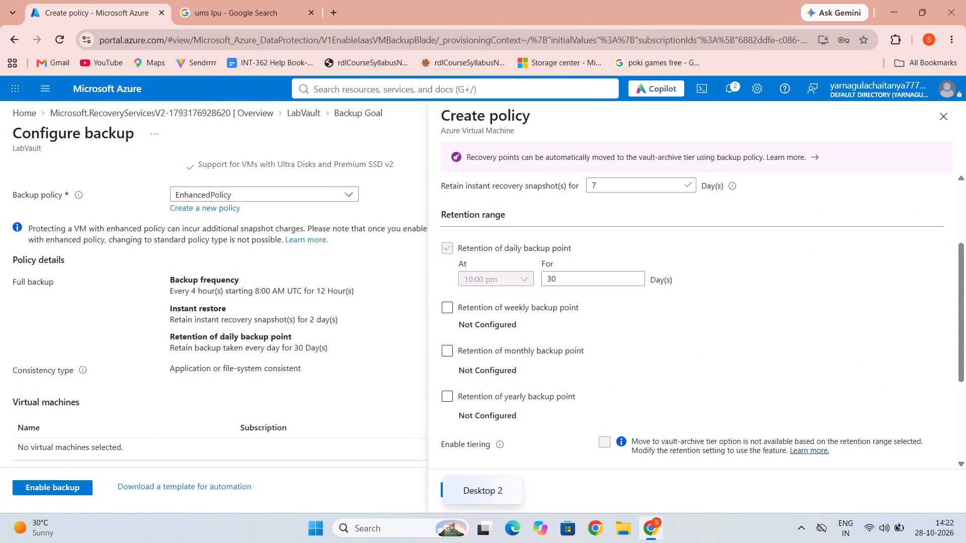
pyautogui.scroll(-7, 508, 325)
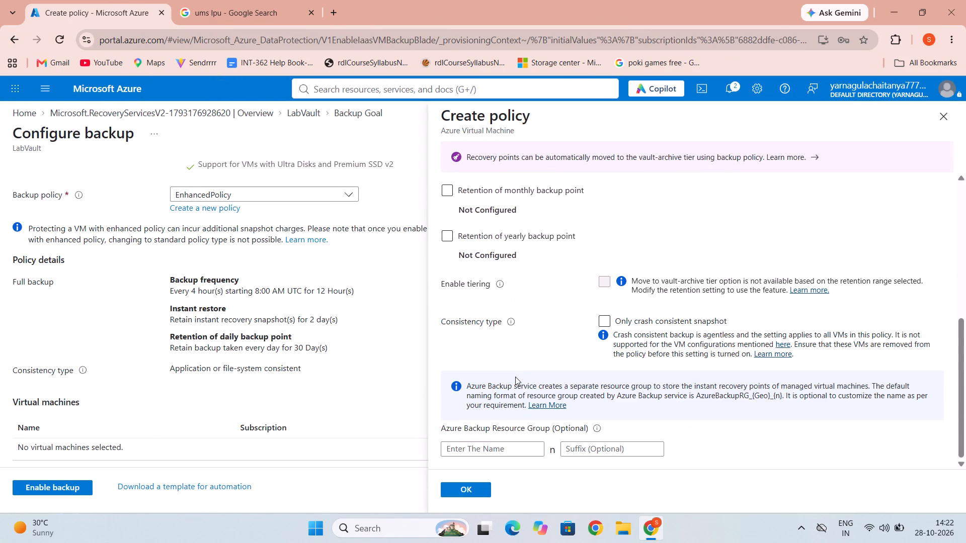
pyautogui.scroll(4, 515, 377)
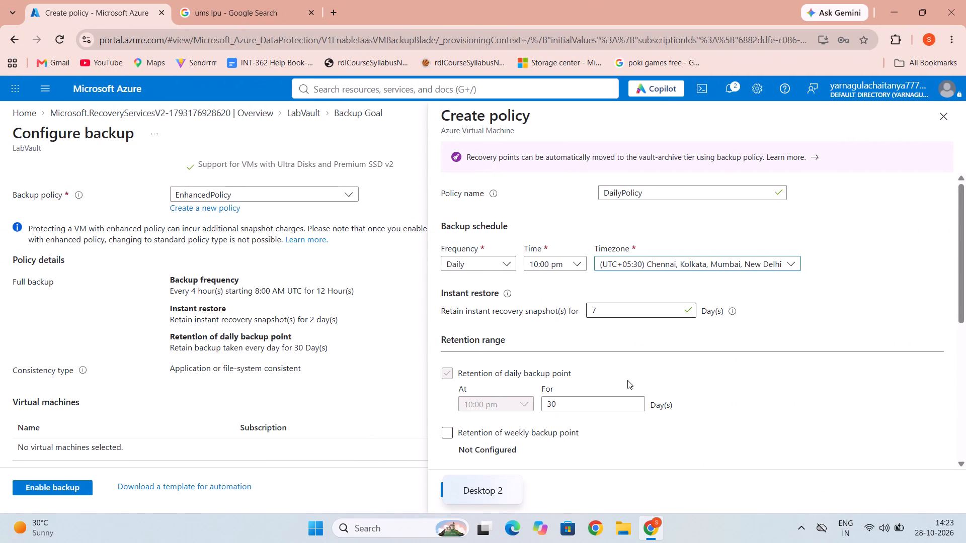
pyautogui.scroll(-2, 628, 380)
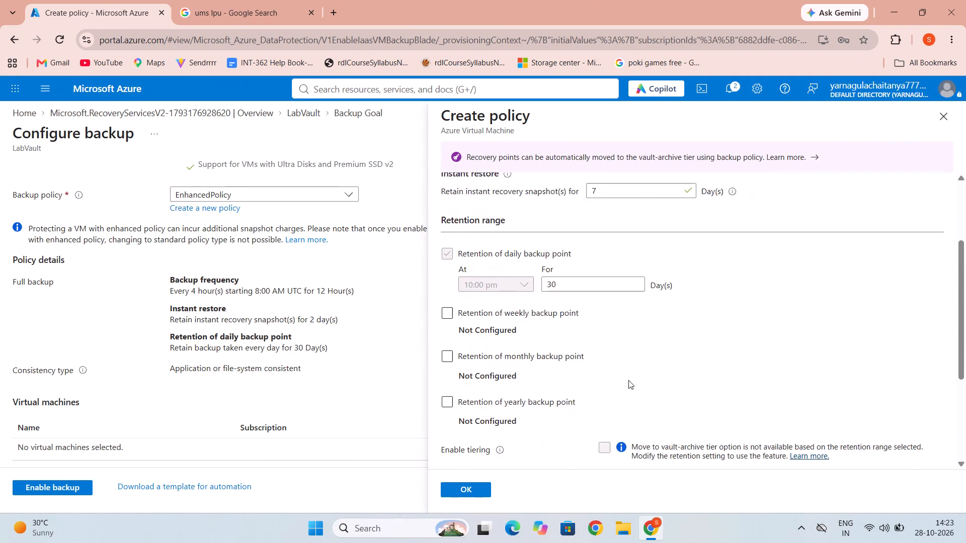
pyautogui.scroll(-1, 628, 380)
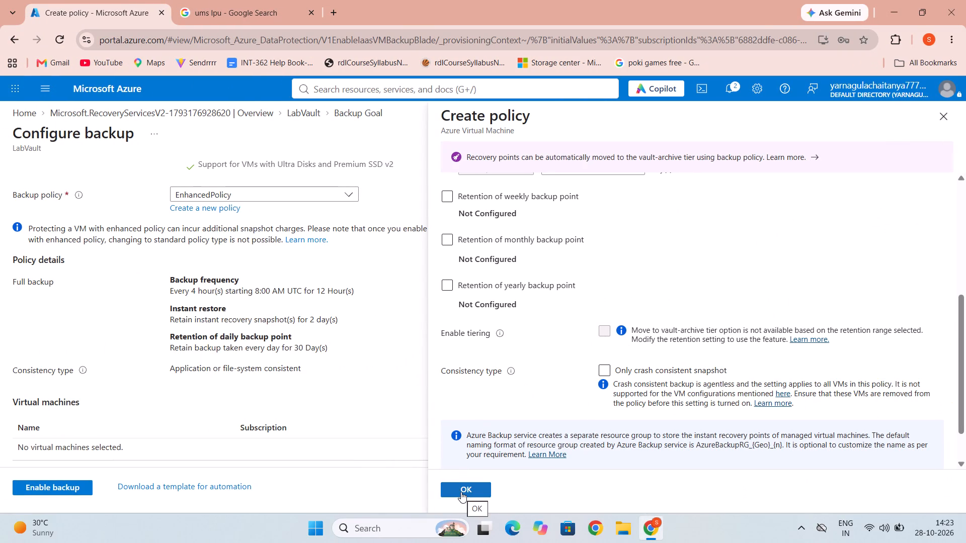
# Save the DailyPolicy backup policy.
pyautogui.click(461, 492)
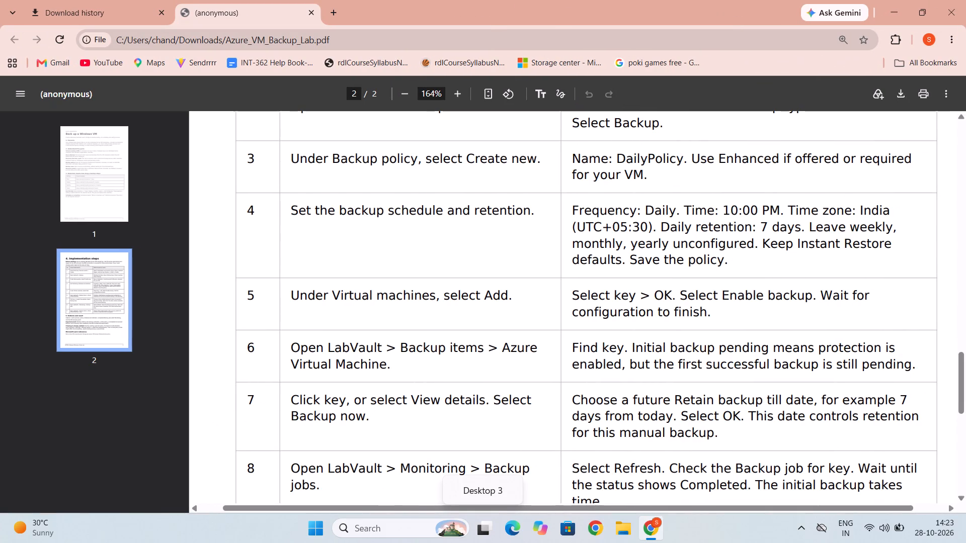
# Following step 5 of the lab PDF, add the virtual machine Backup from resource group labvault to the backup configuration.
pyautogui.scroll(-1, 633, 306)
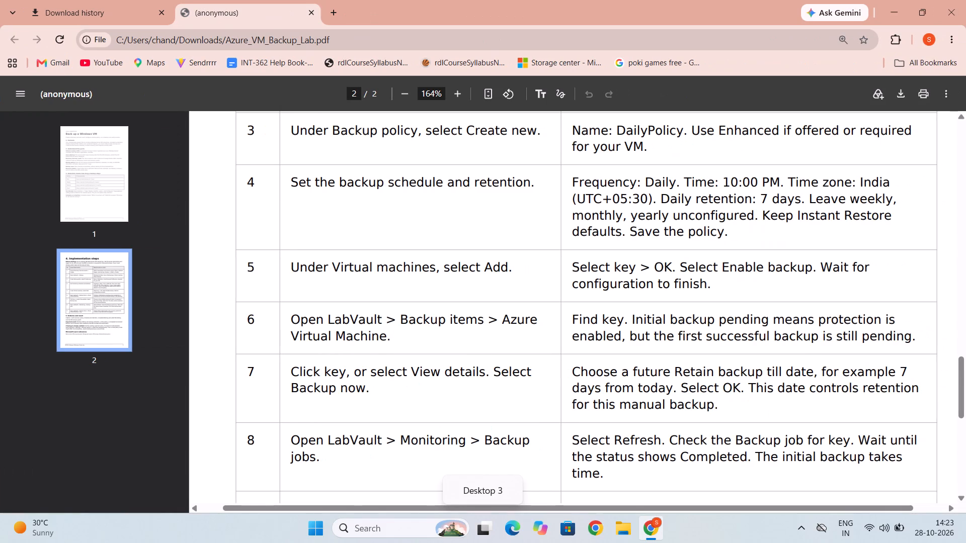
pyautogui.scroll(1, 582, 263)
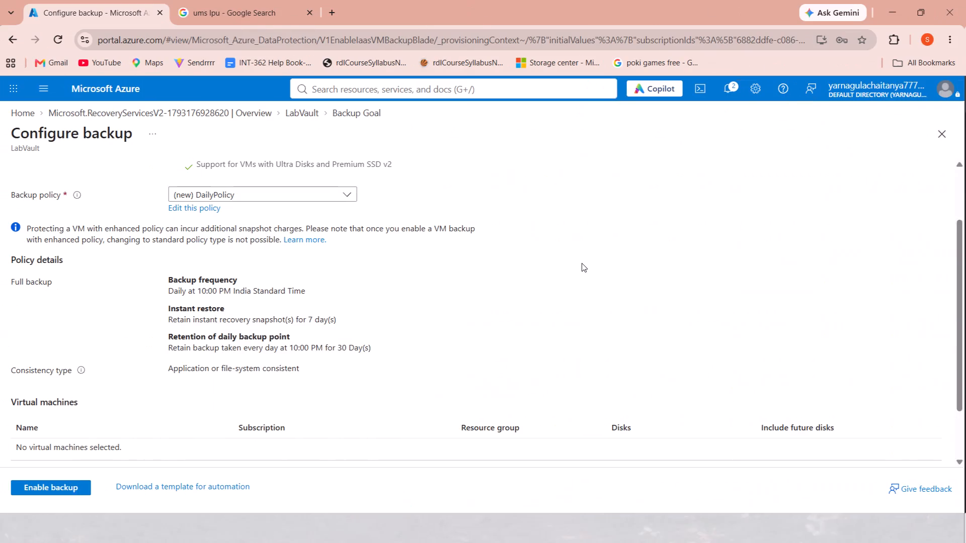
pyautogui.scroll(-1, 315, 318)
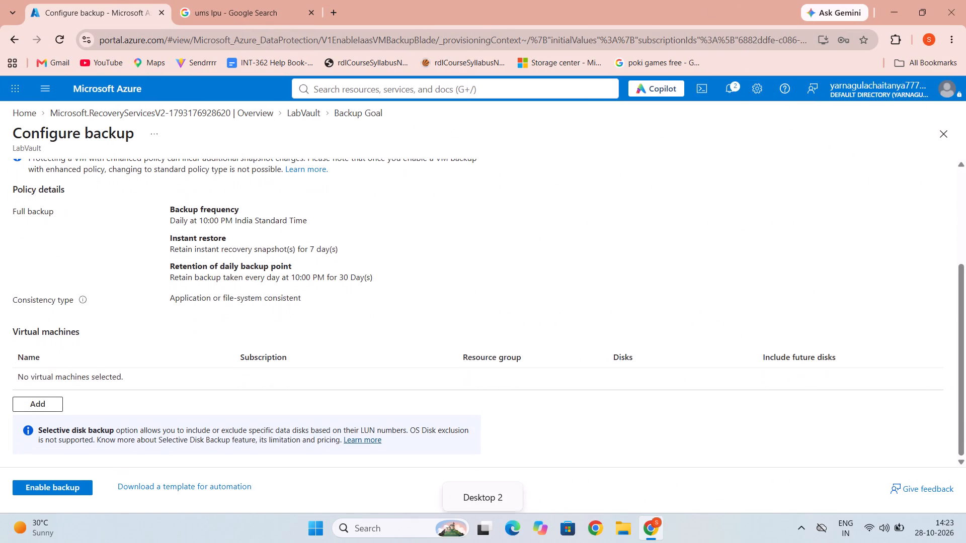
pyautogui.scroll(-1, 315, 318)
pyautogui.click(45, 400)
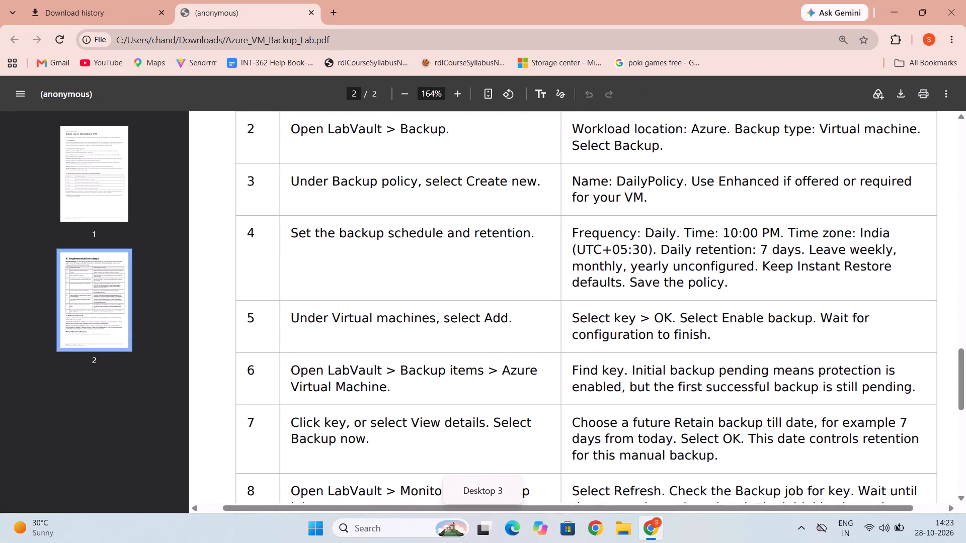
pyautogui.click(456, 216)
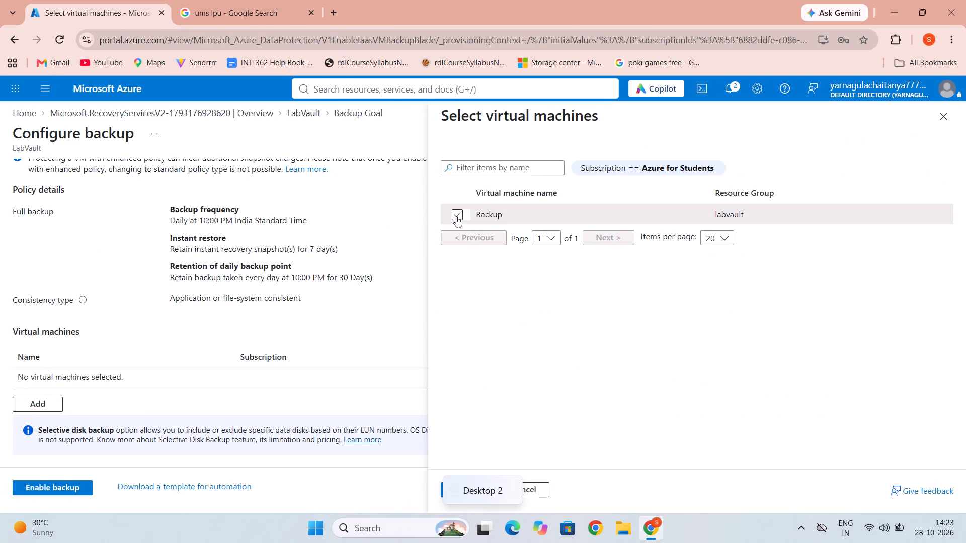
pyautogui.click(470, 488)
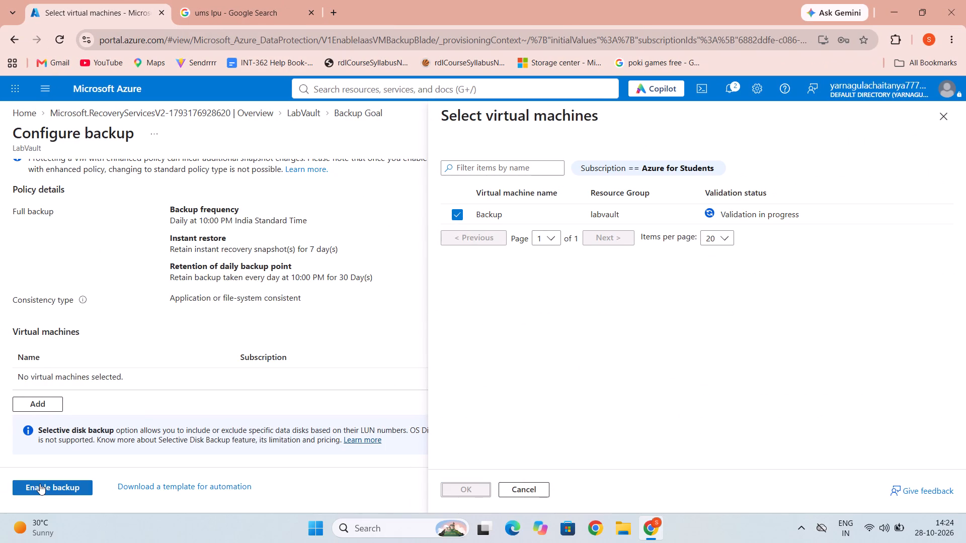
# Check the lab PDF's remaining instructions and enable backup for the added virtual machine.
pyautogui.scroll(-2, 165, 426)
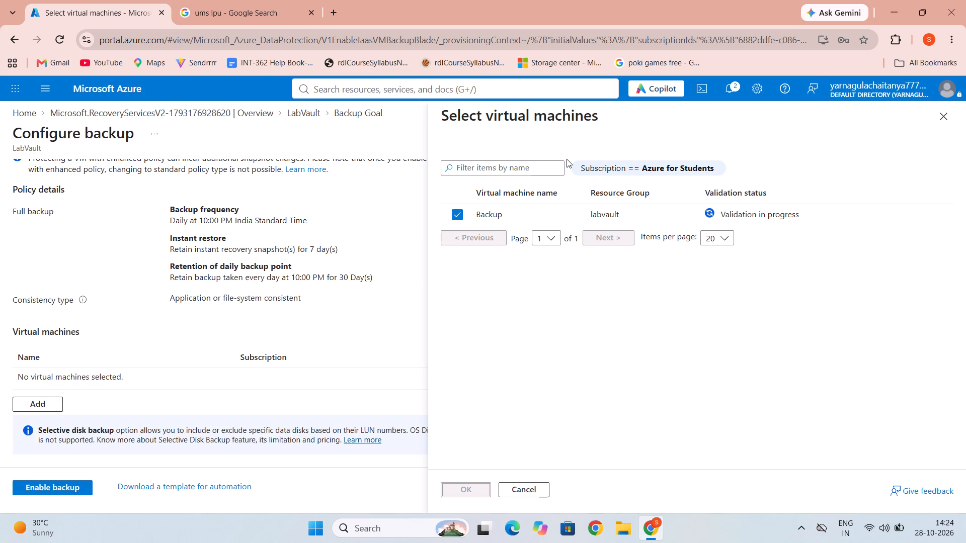
pyautogui.scroll(-2, 335, 459)
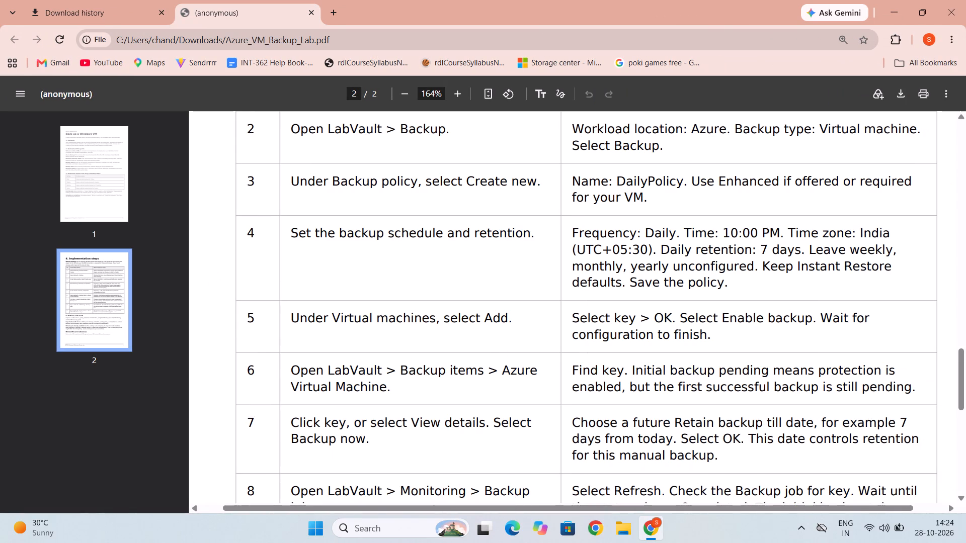
pyautogui.scroll(-1, 759, 402)
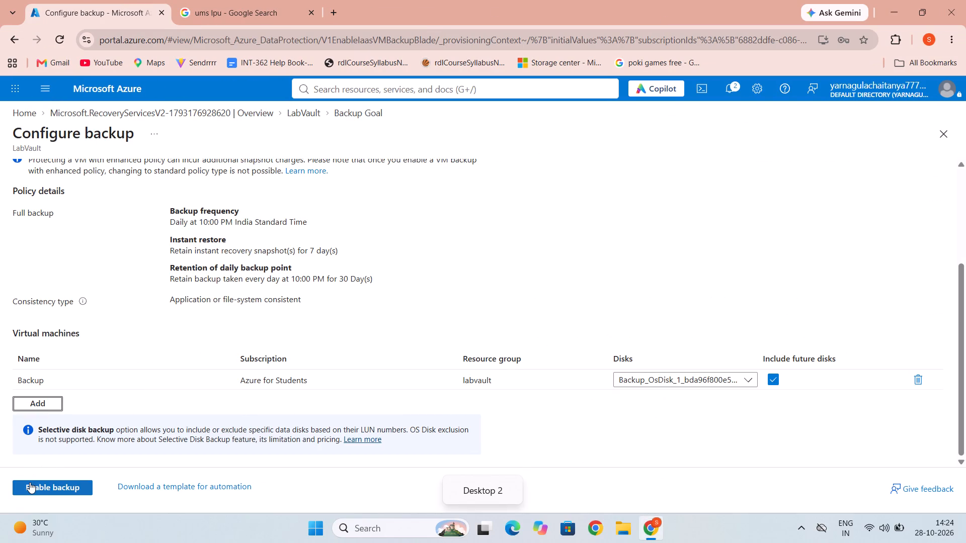
pyautogui.click(30, 482)
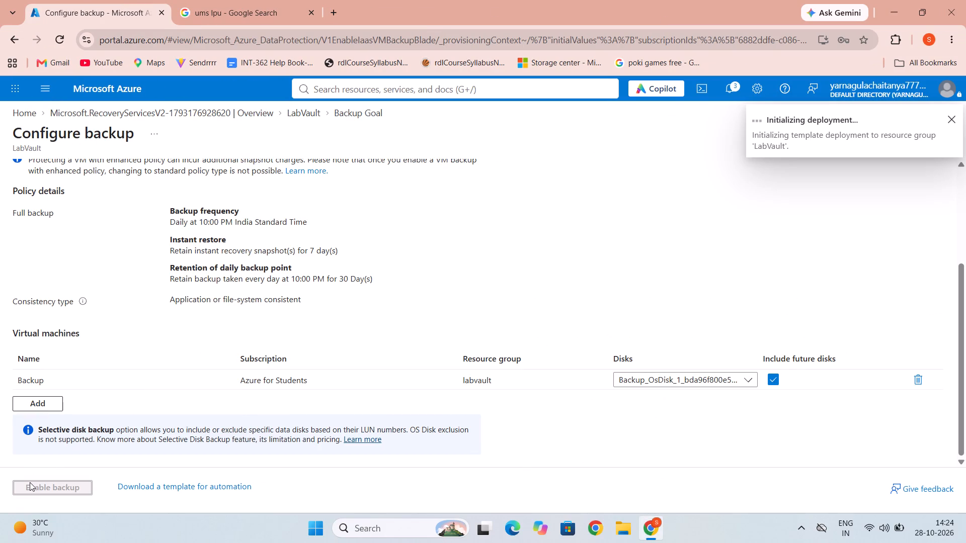
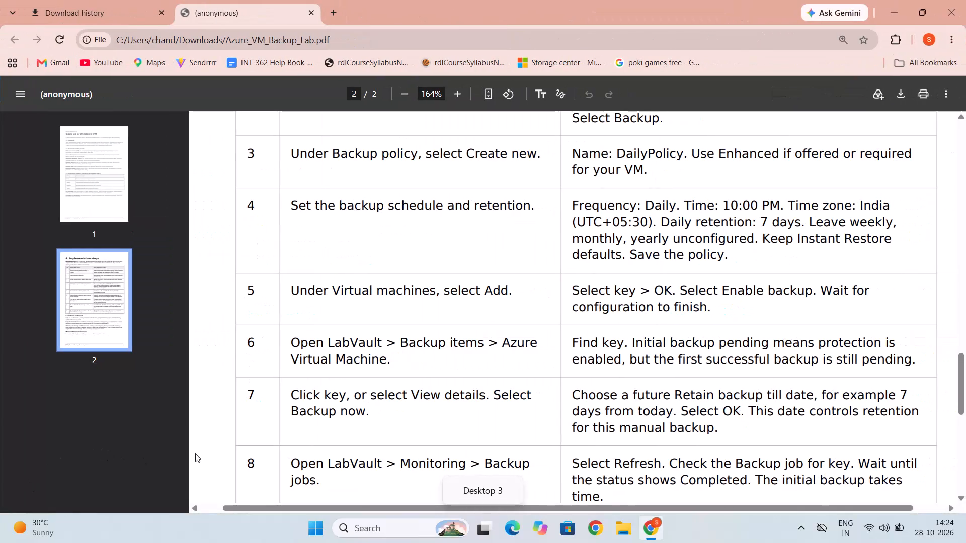
# Review steps 5 to 9 and the evidence and result section of the lab PDF for what follows enabling backup.
pyautogui.scroll(-2, 373, 407)
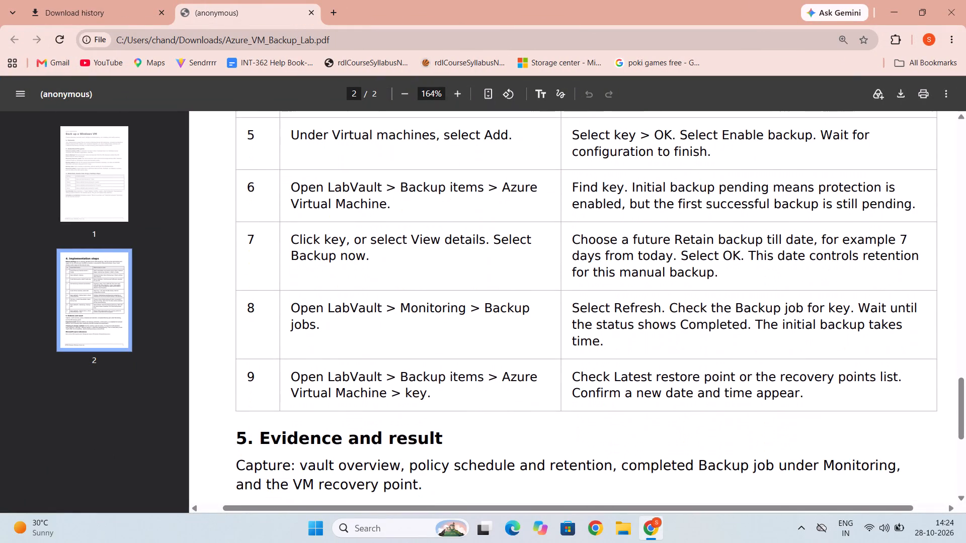
pyautogui.scroll(1, 373, 407)
pyautogui.scroll(-3, 373, 407)
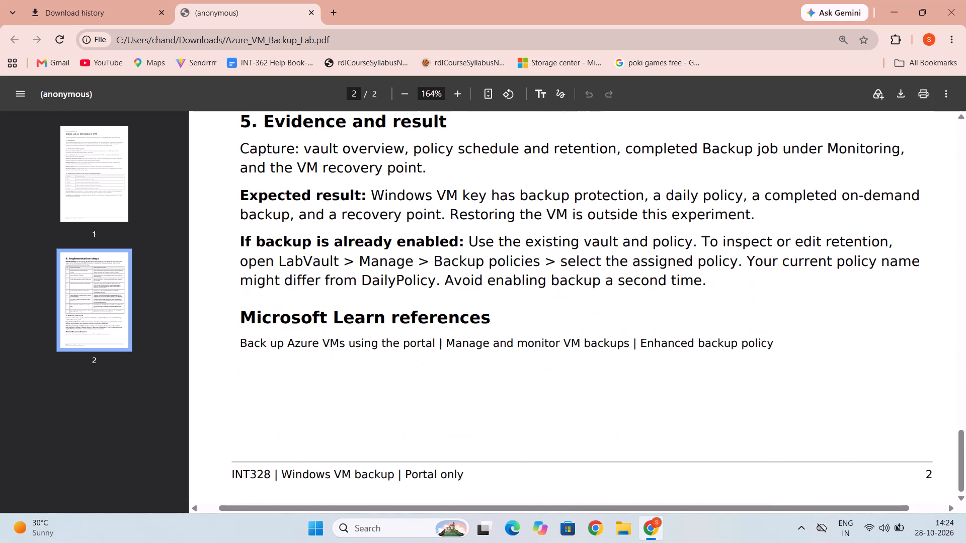
pyautogui.scroll(-3, 373, 407)
pyautogui.scroll(4, 373, 407)
pyautogui.scroll(-1, 373, 407)
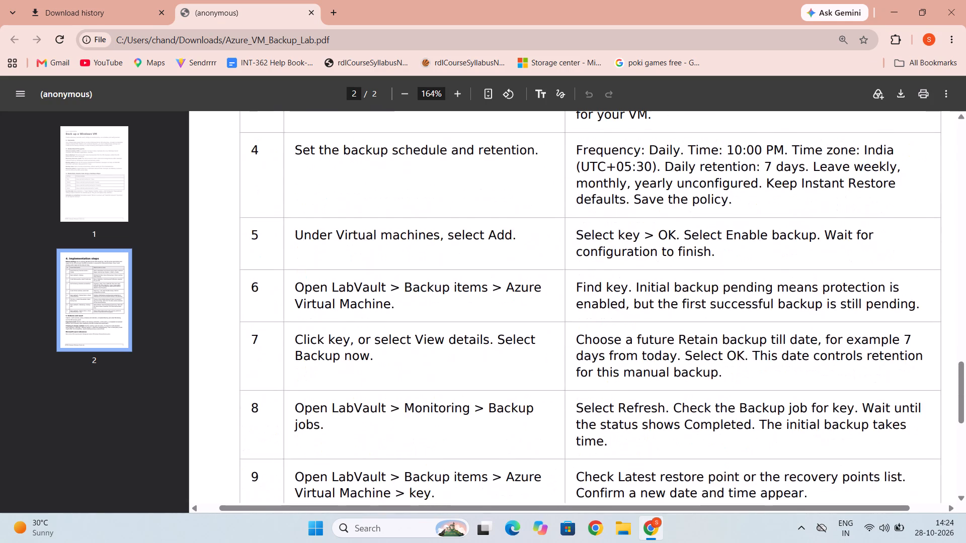
pyautogui.scroll(-1, 373, 407)
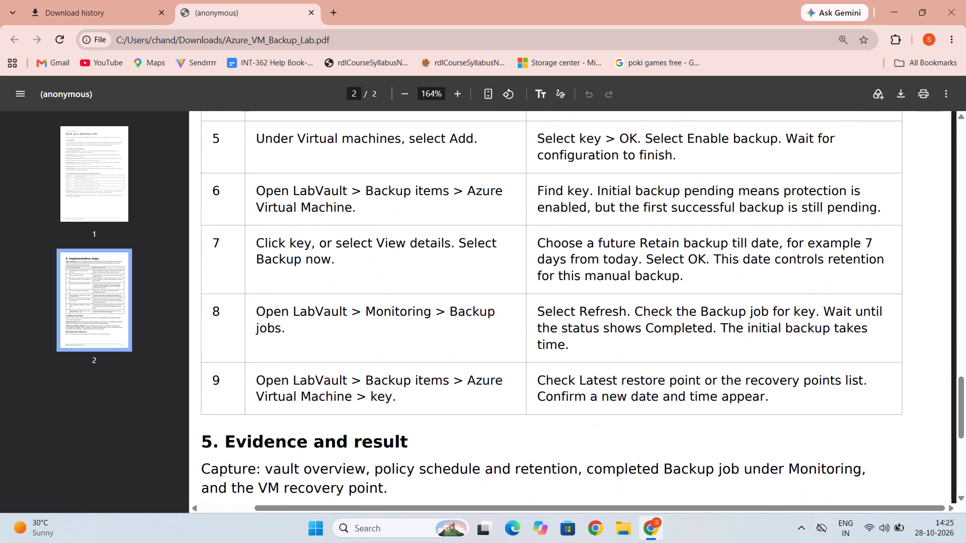
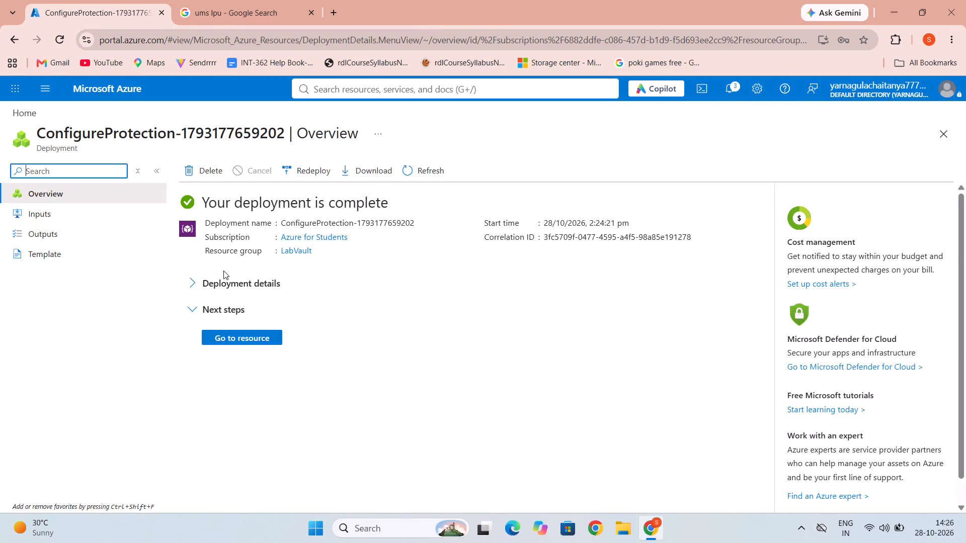
# Open the LabVault vault from the completed deployment and examine its backup monitoring, jobs, backup items and storage usage.
pyautogui.click(225, 331)
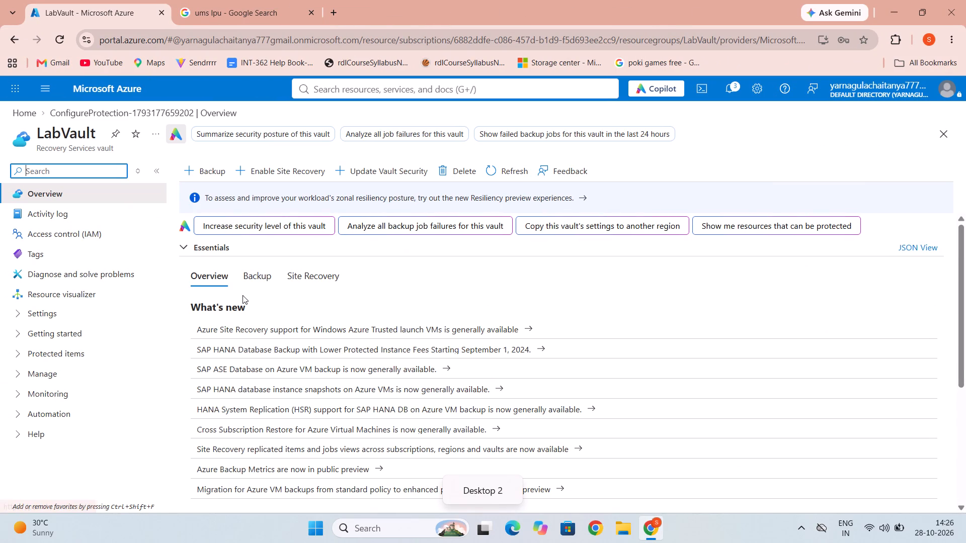
pyautogui.click(258, 272)
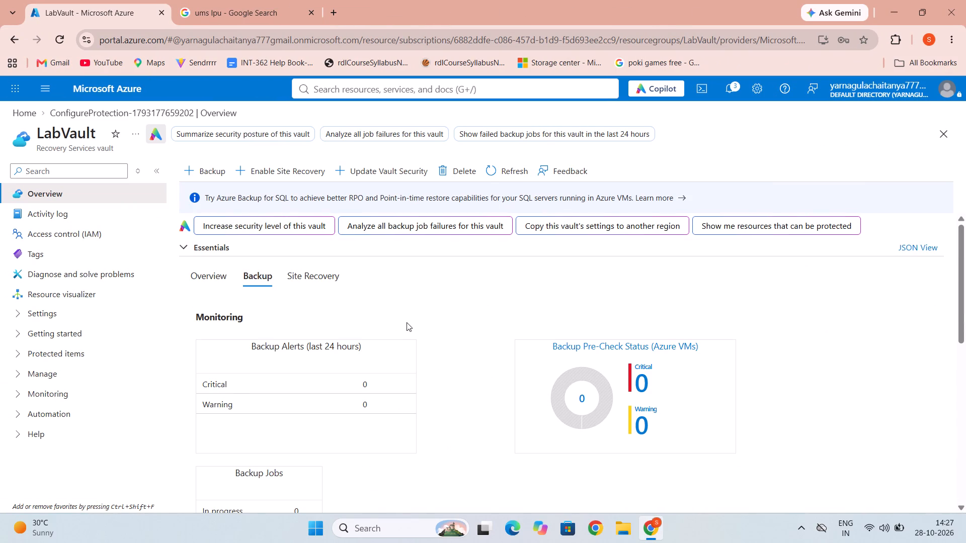
pyautogui.scroll(-1, 407, 322)
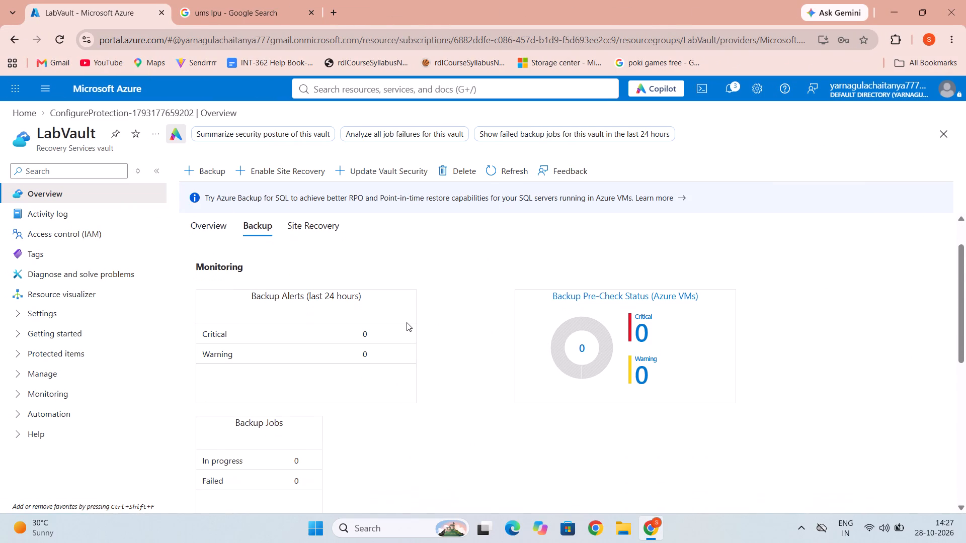
pyautogui.scroll(-5, 407, 322)
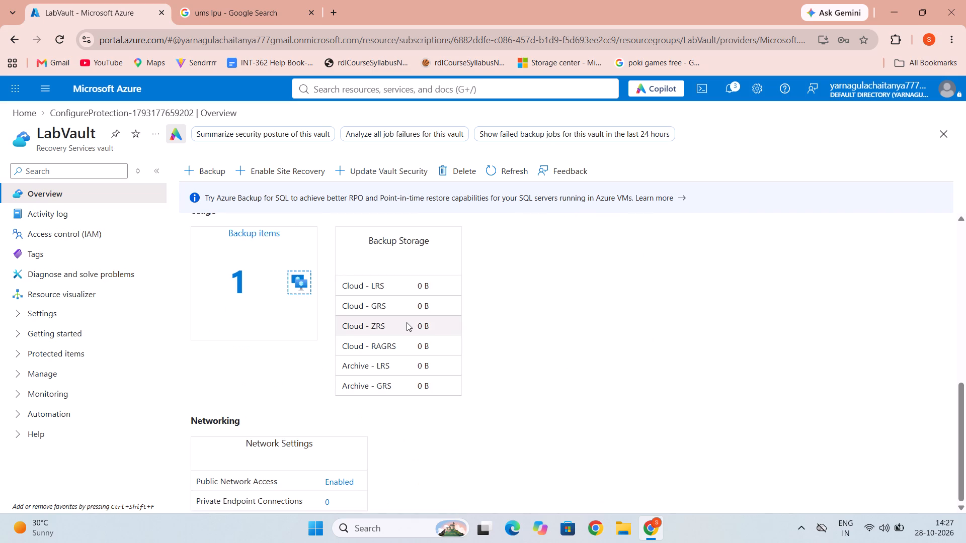
pyautogui.scroll(4, 407, 322)
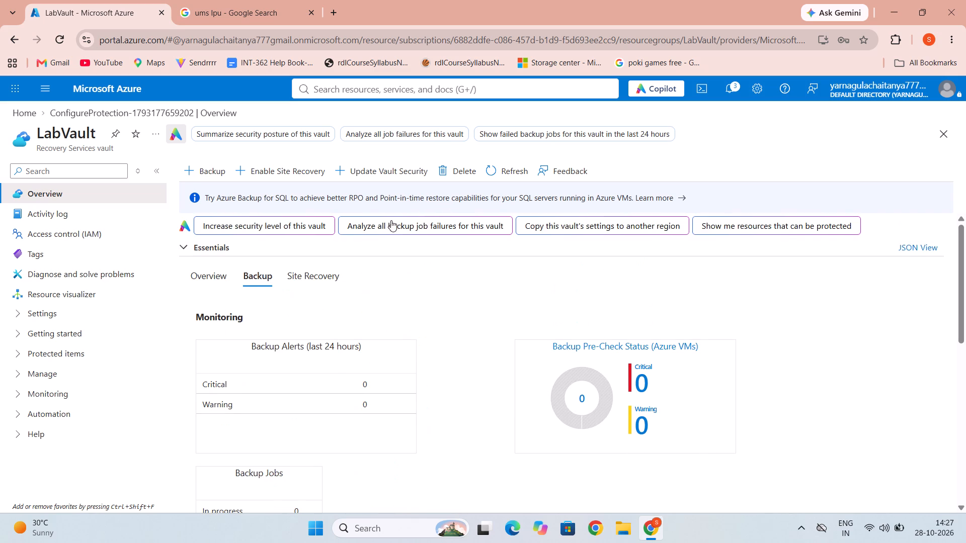
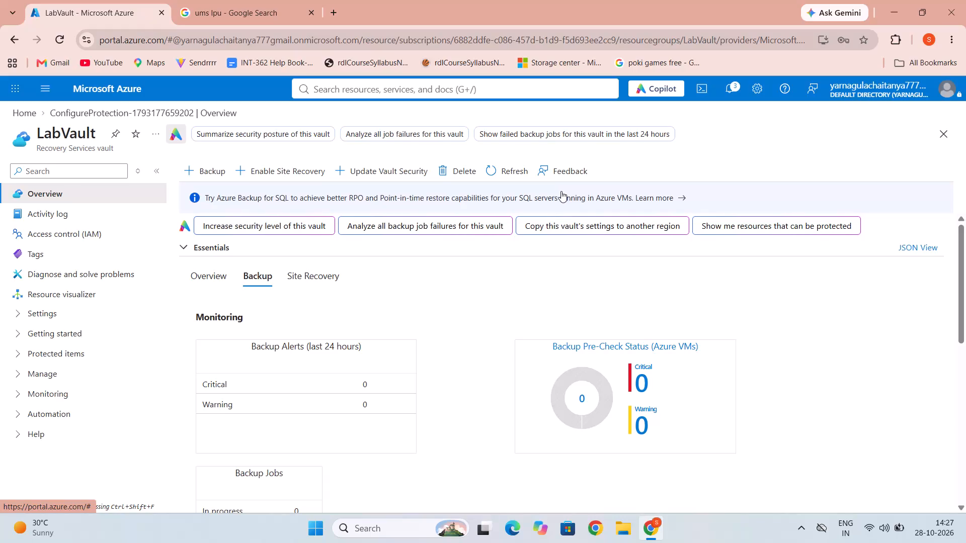
# Open the article on SQL Server backup in Azure VMs from LabVault, skim its introduction and return to the vault.
pyautogui.click(562, 194)
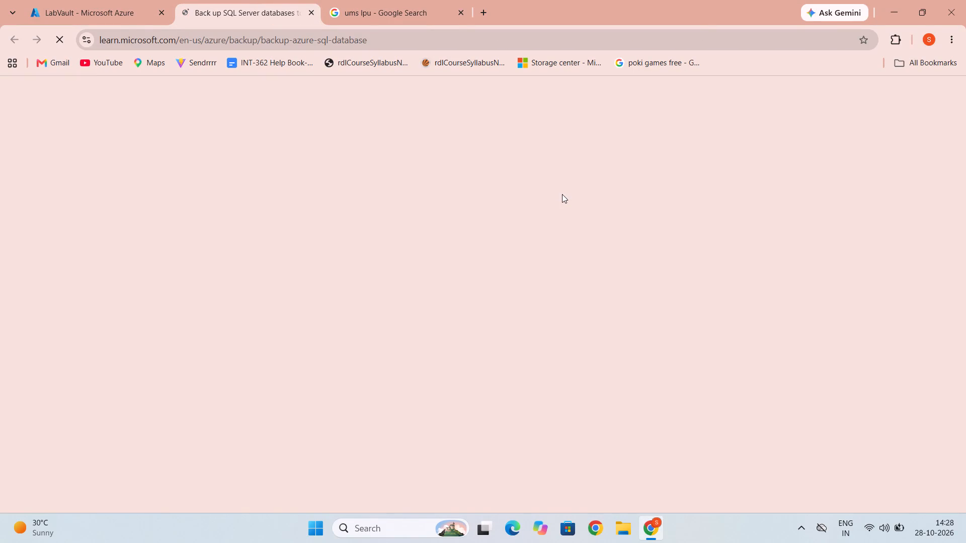
pyautogui.click(562, 194)
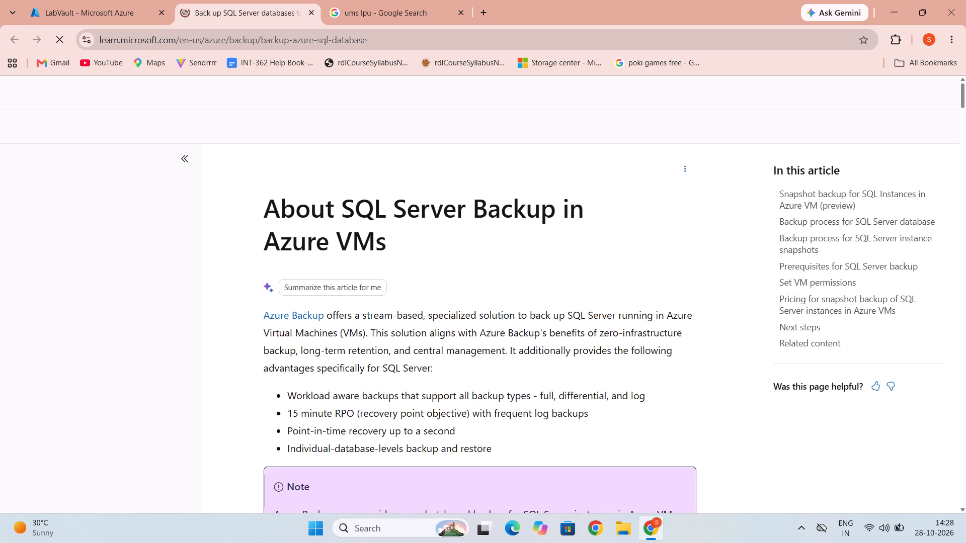
pyautogui.moveTo(562, 194); pyautogui.dragTo(566, 200)
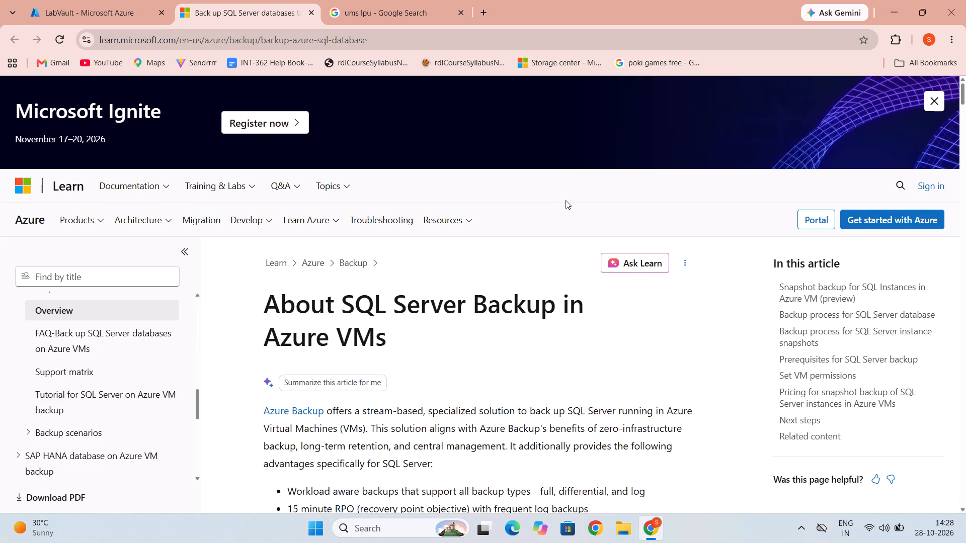
pyautogui.scroll(-2, 566, 200)
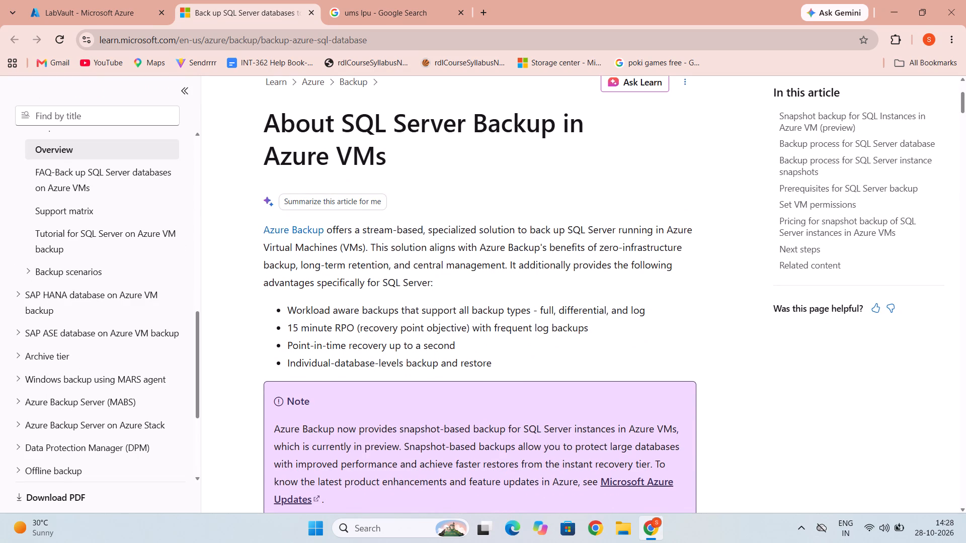
pyautogui.moveTo(264, 117); pyautogui.dragTo(510, 365)
pyautogui.click(510, 365)
pyautogui.scroll(1, 510, 365)
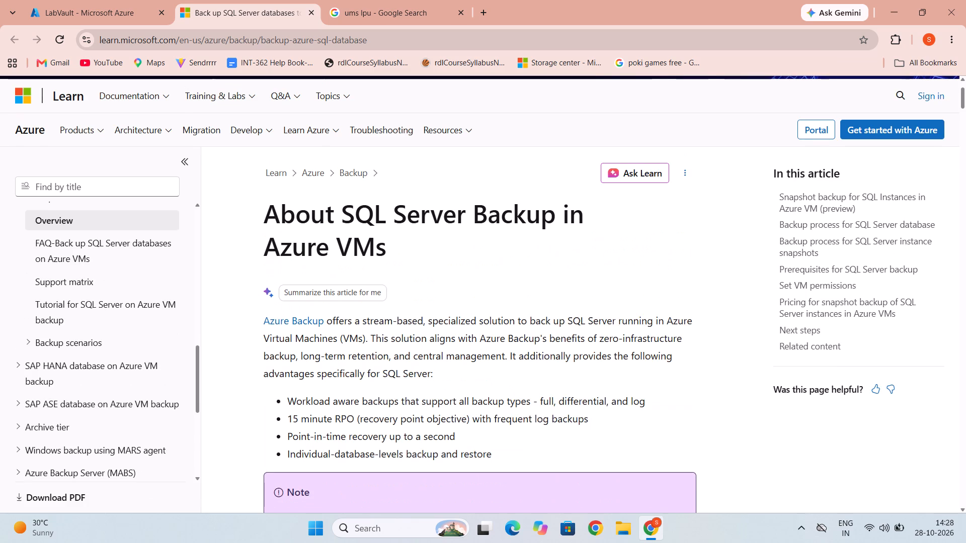
pyautogui.moveTo(268, 202); pyautogui.dragTo(534, 471)
pyautogui.click(534, 471)
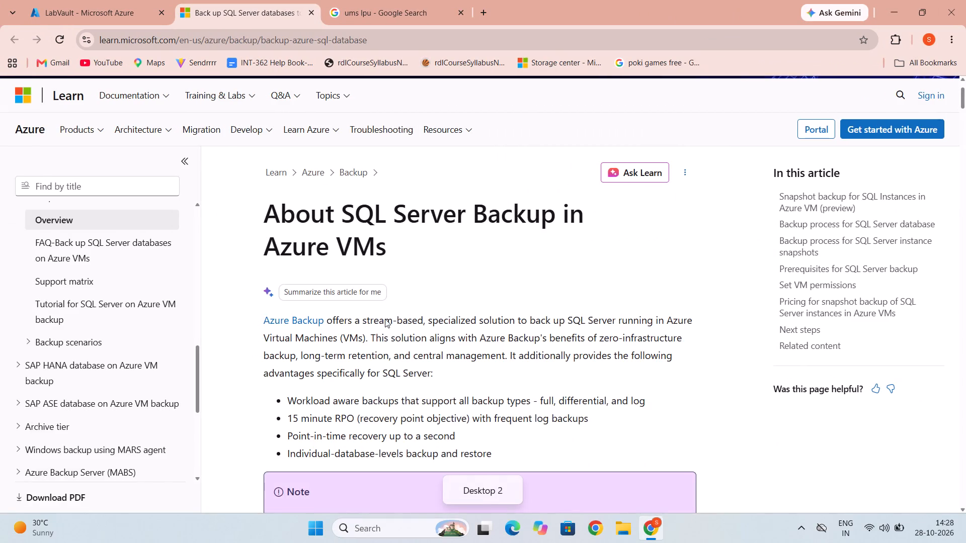
pyautogui.scroll(-2, 403, 355)
pyautogui.scroll(4, 403, 355)
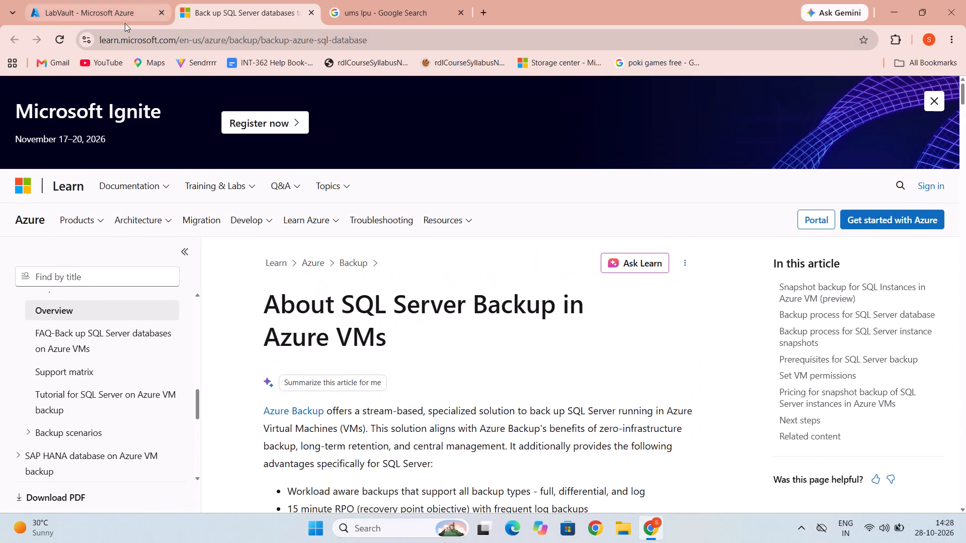
pyautogui.click(115, 13)
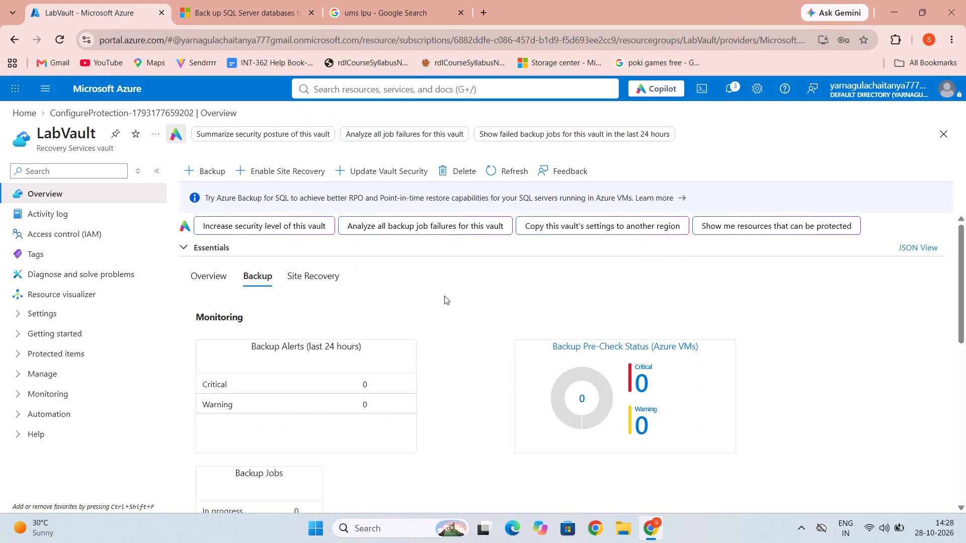
# Open the details of the virtual machine Backup from LabVault's Azure Virtual Machine backup items.
pyautogui.click(42, 352)
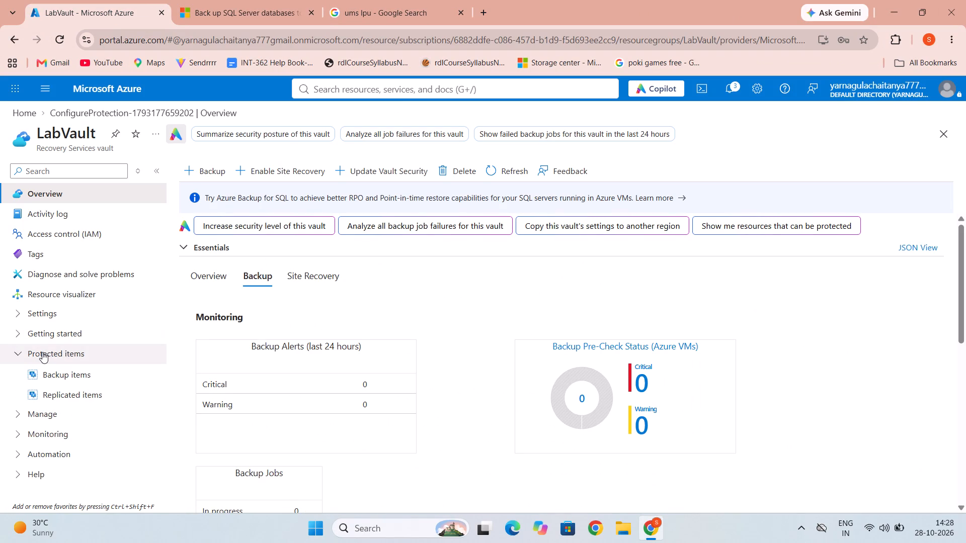
pyautogui.click(53, 372)
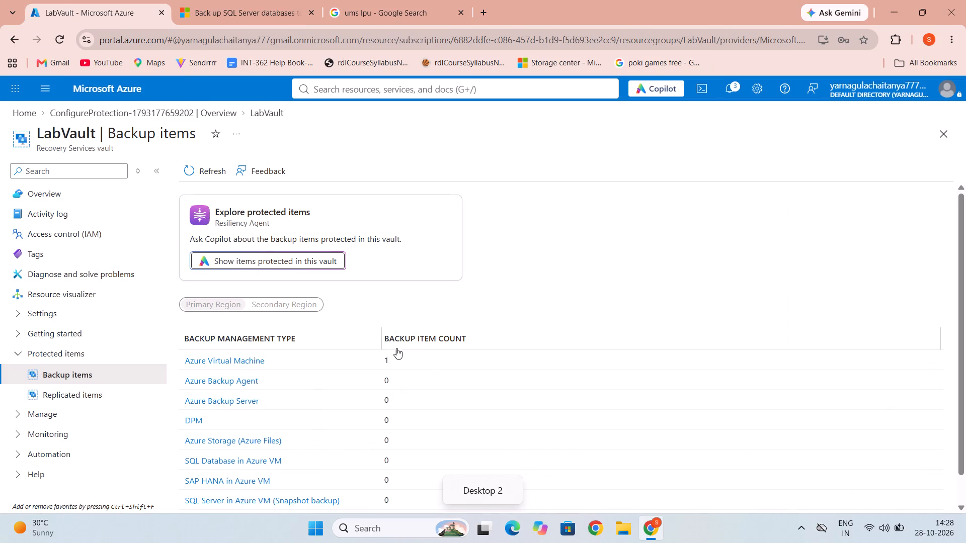
pyautogui.click(231, 361)
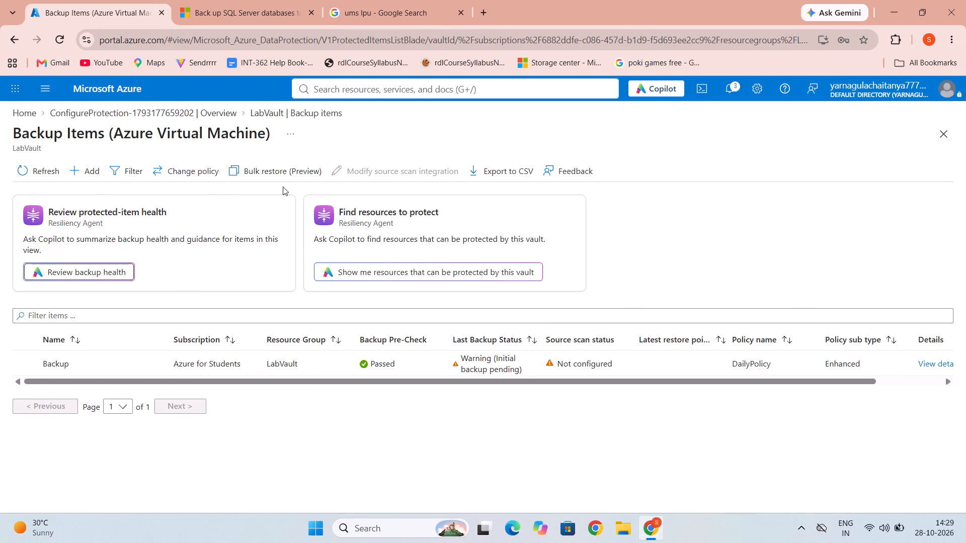
pyautogui.scroll(-2, 209, 286)
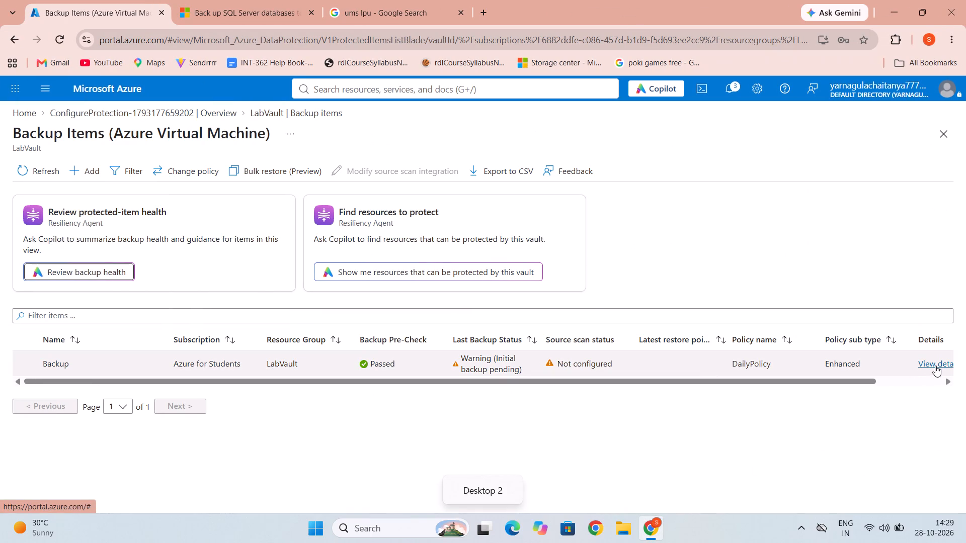
pyautogui.click(935, 366)
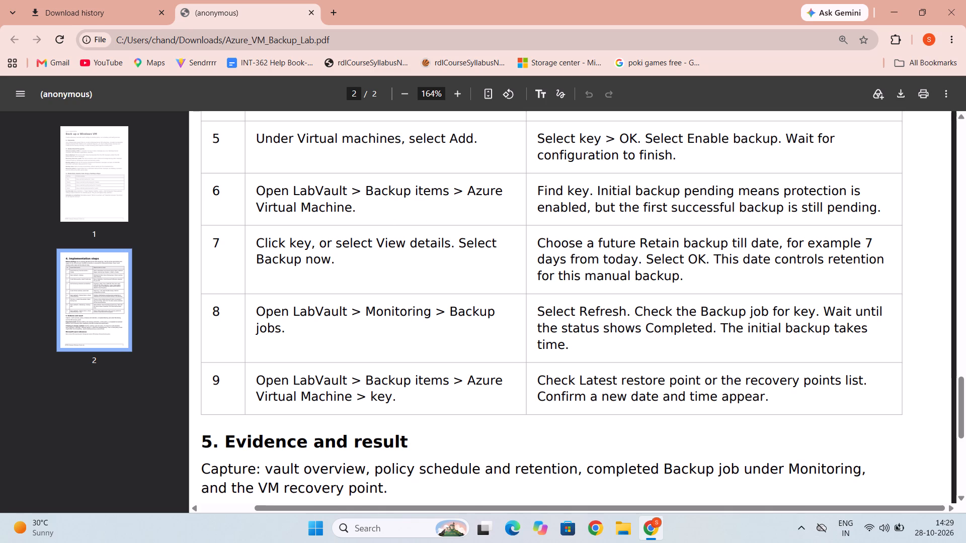
# Open the on-demand backup form for the virtual machine Backup, consulting step 7 of the lab guide PDF.
pyautogui.scroll(1, 690, 217)
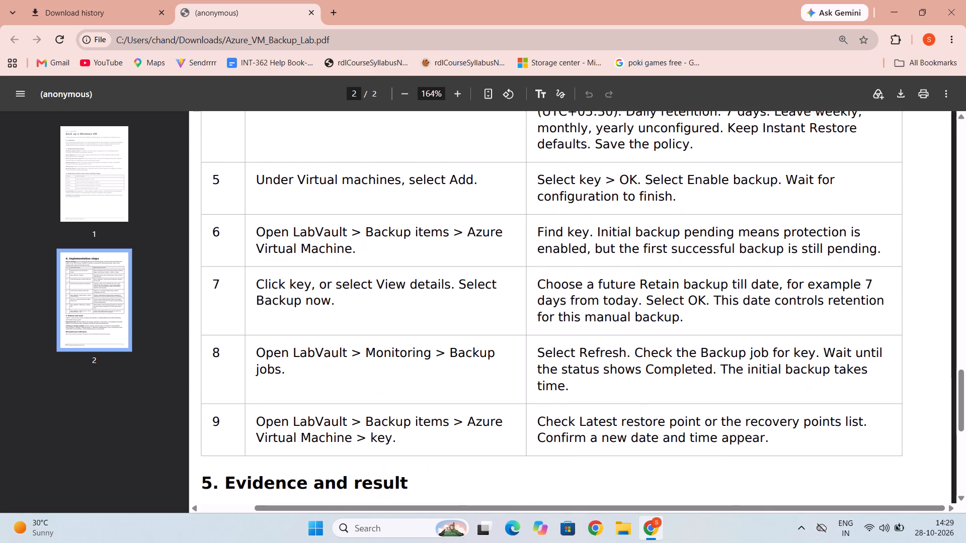
pyautogui.scroll(1, 690, 217)
pyautogui.scroll(-1, 690, 217)
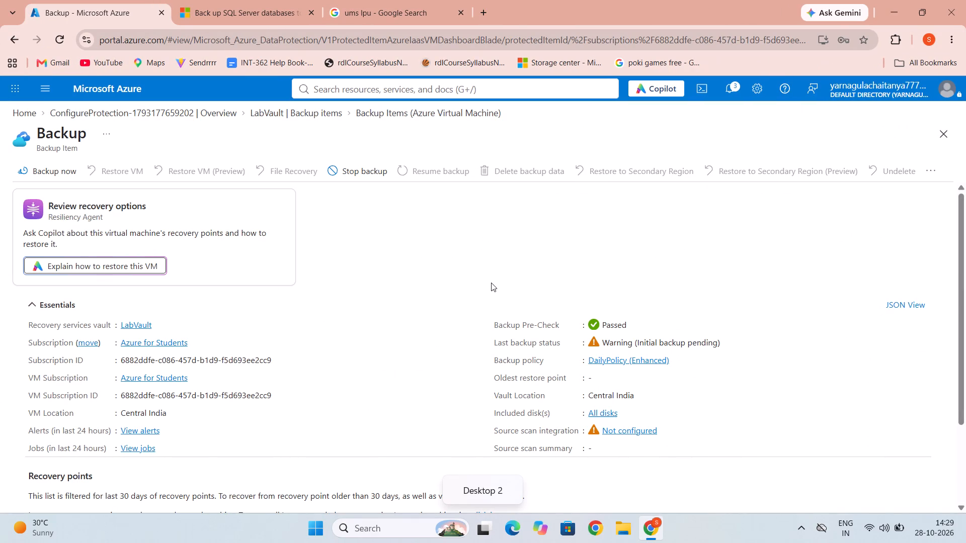
pyautogui.click(42, 173)
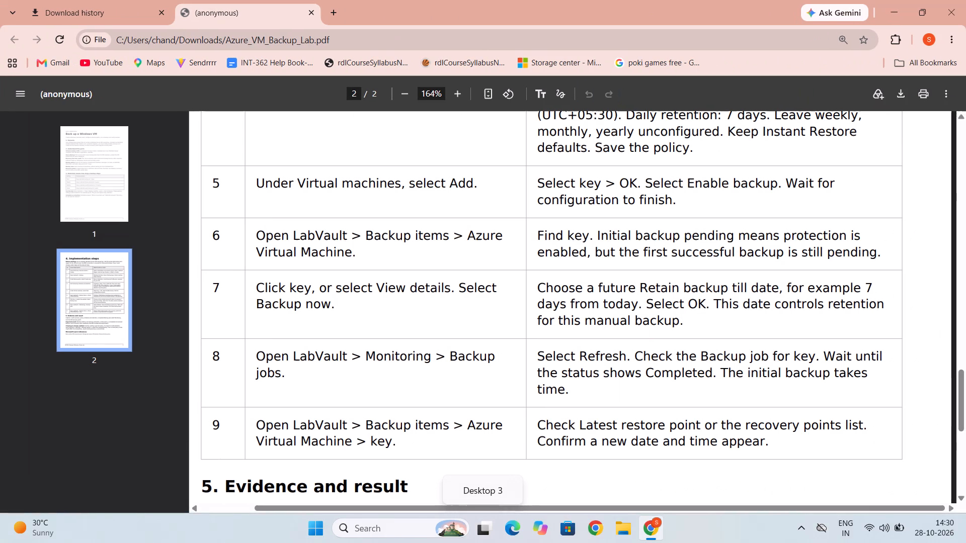
pyautogui.scroll(-1, 610, 335)
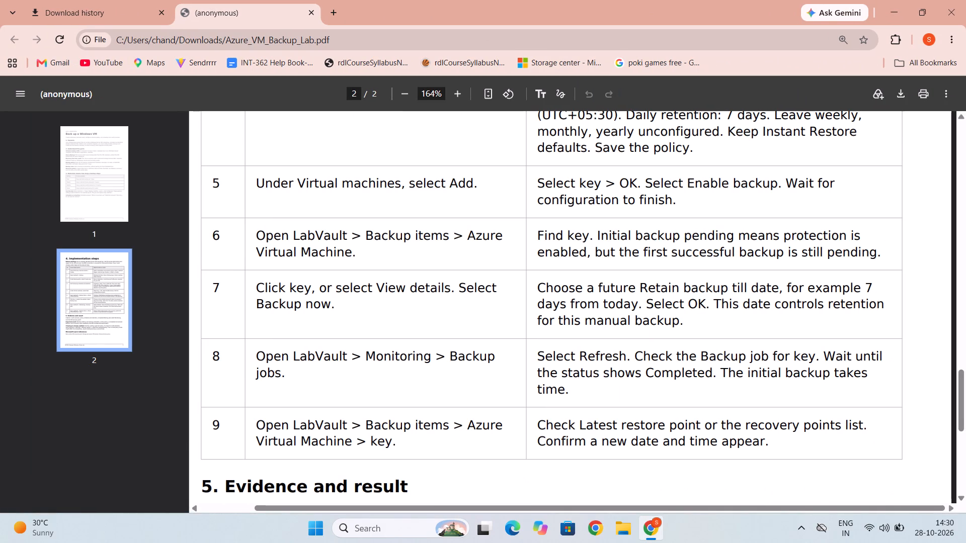
pyautogui.scroll(-1, 610, 335)
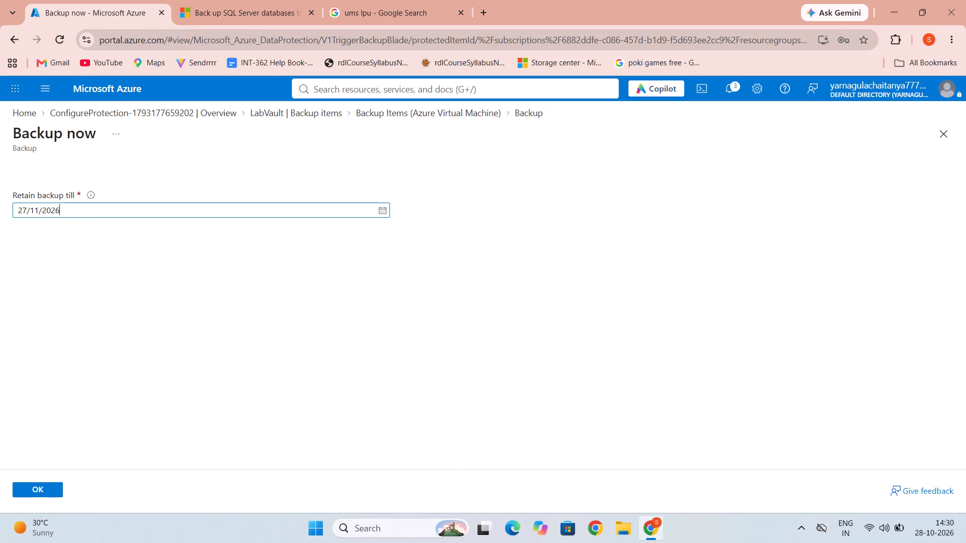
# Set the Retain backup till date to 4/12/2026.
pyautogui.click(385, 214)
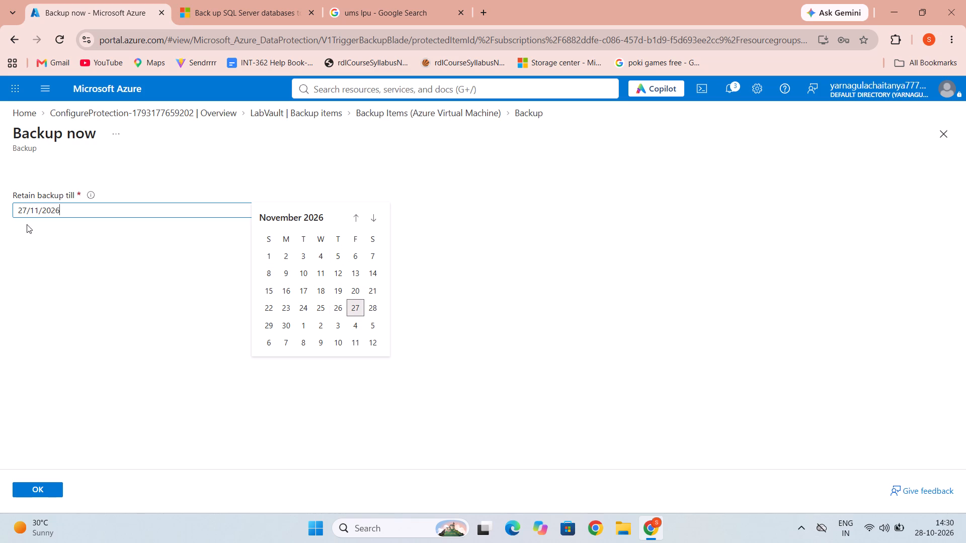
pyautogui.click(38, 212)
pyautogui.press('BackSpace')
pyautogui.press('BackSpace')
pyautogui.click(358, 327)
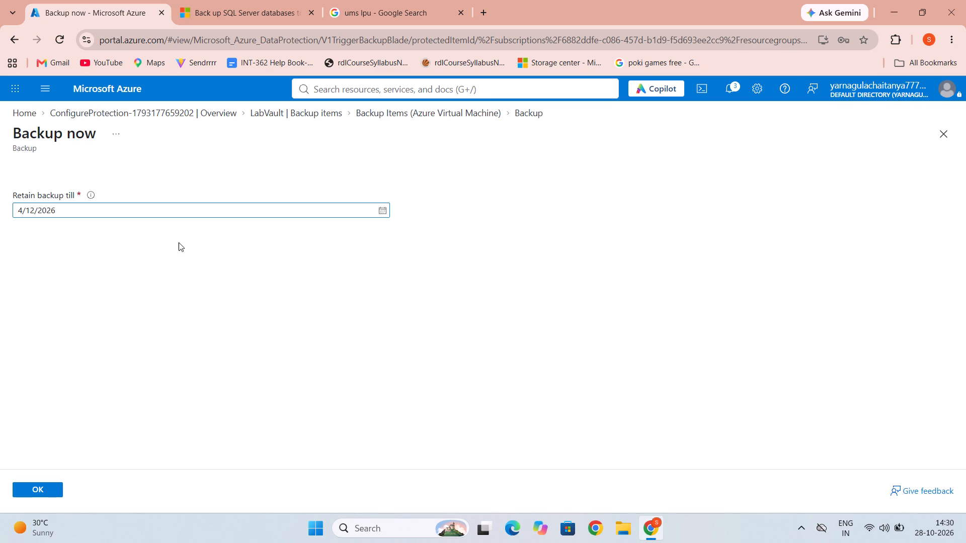
# Set the Retain backup till date to 4/11/2026 and submit the on-demand backup.
pyautogui.click(34, 212)
pyautogui.click(380, 213)
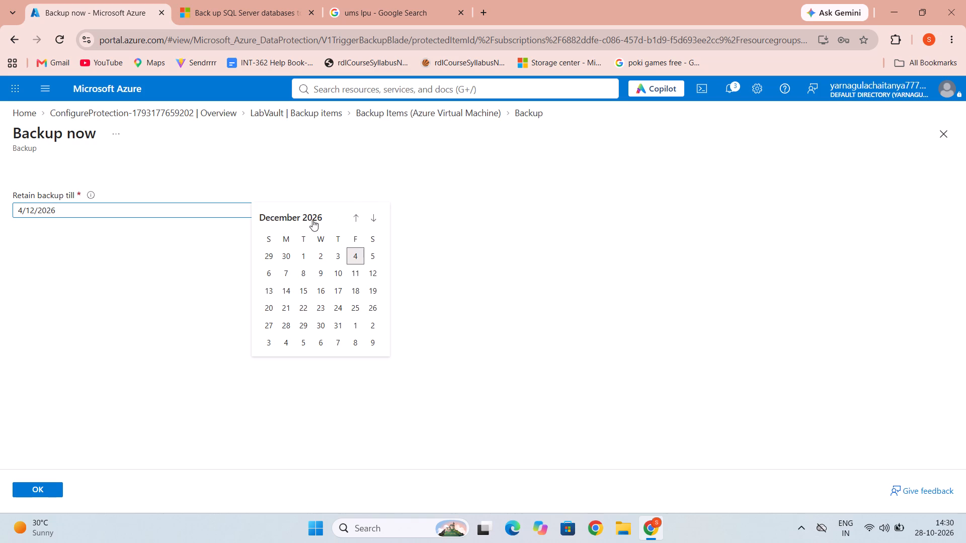
pyautogui.click(356, 218)
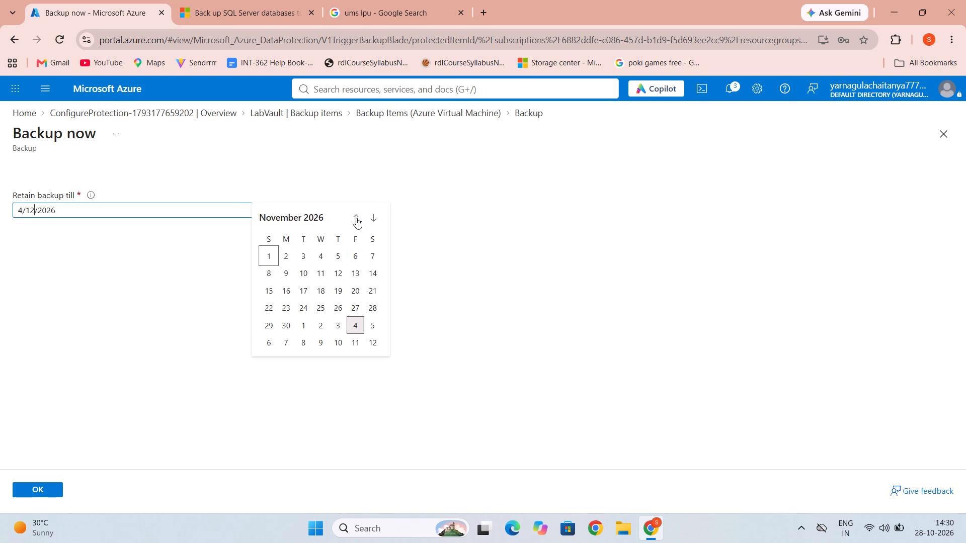
pyautogui.click(356, 218)
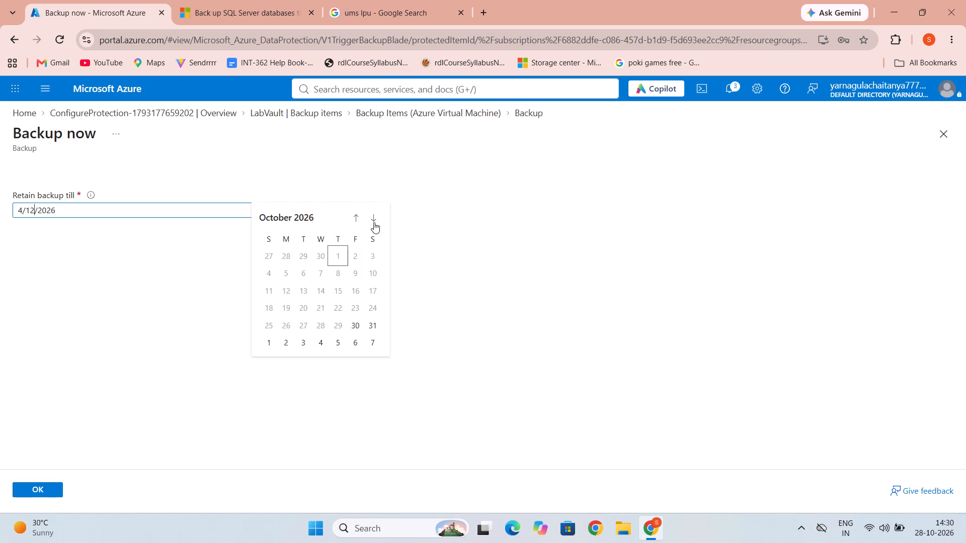
pyautogui.click(374, 222)
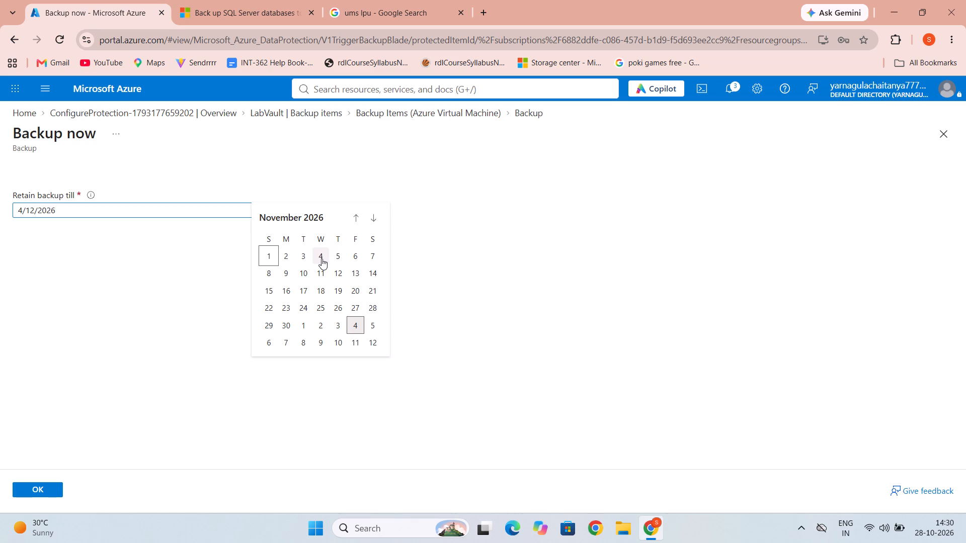
pyautogui.click(321, 258)
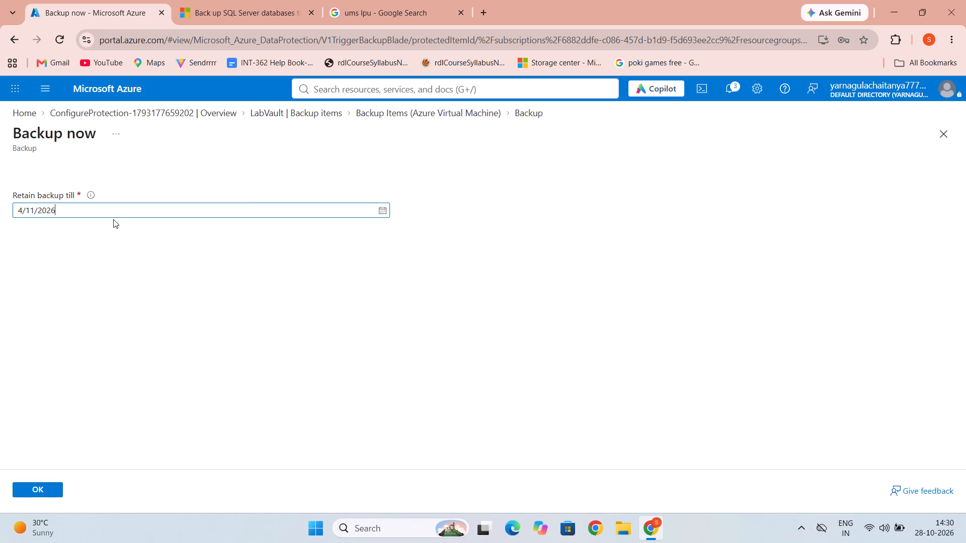
pyautogui.click(39, 486)
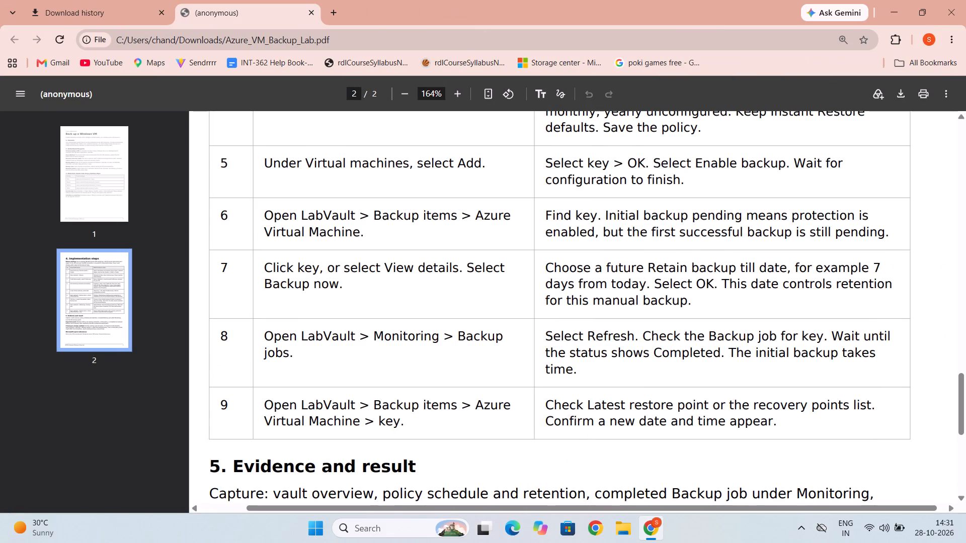
# Check the remaining lab guide steps and examine the Backup item's backup status, essentials and recovery points.
pyautogui.scroll(-1, 682, 293)
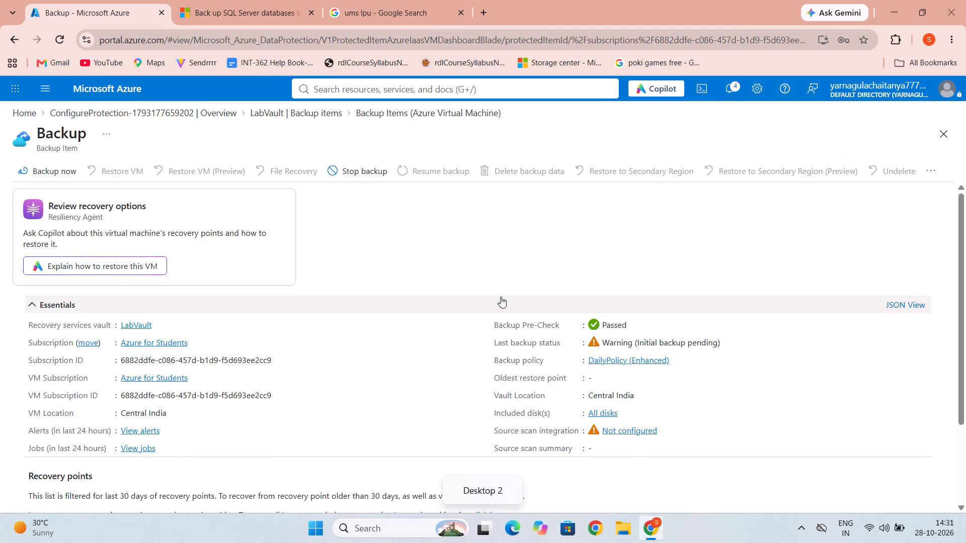
pyautogui.scroll(-2, 480, 292)
pyautogui.scroll(3, 480, 292)
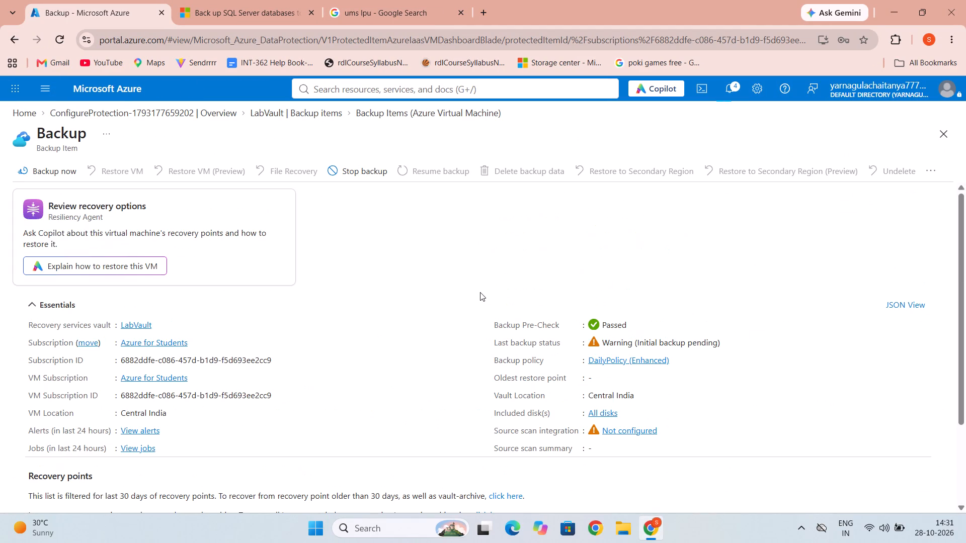
pyautogui.scroll(-1, 480, 292)
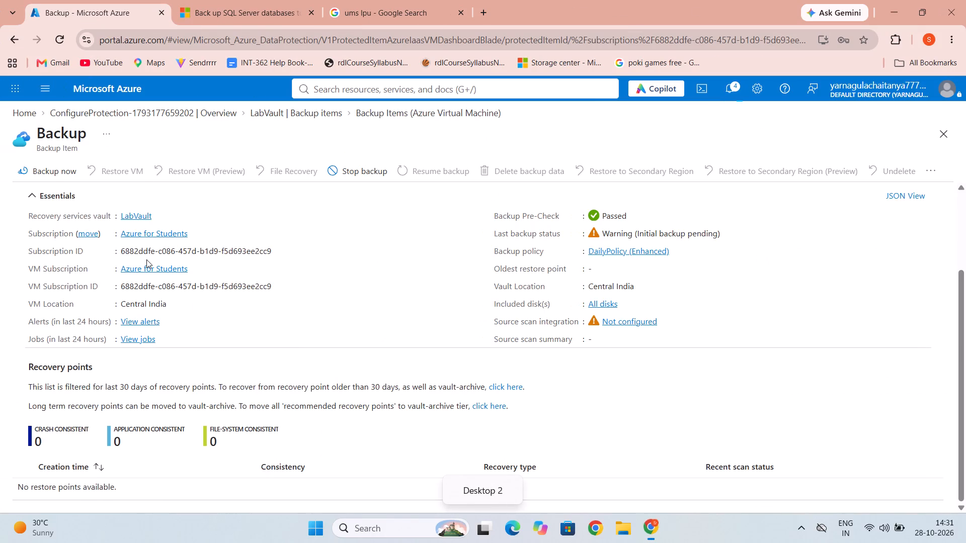
pyautogui.scroll(3, 146, 259)
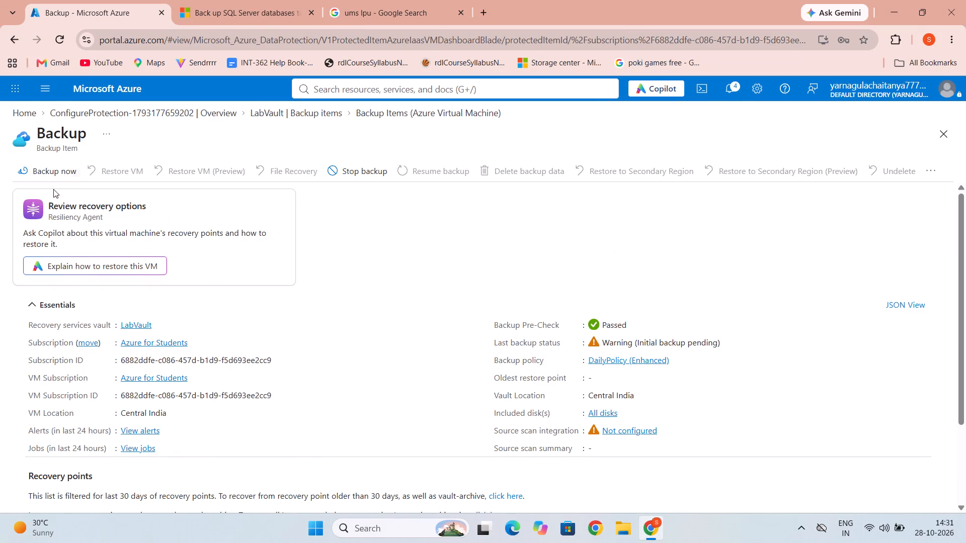
pyautogui.scroll(-1, 332, 428)
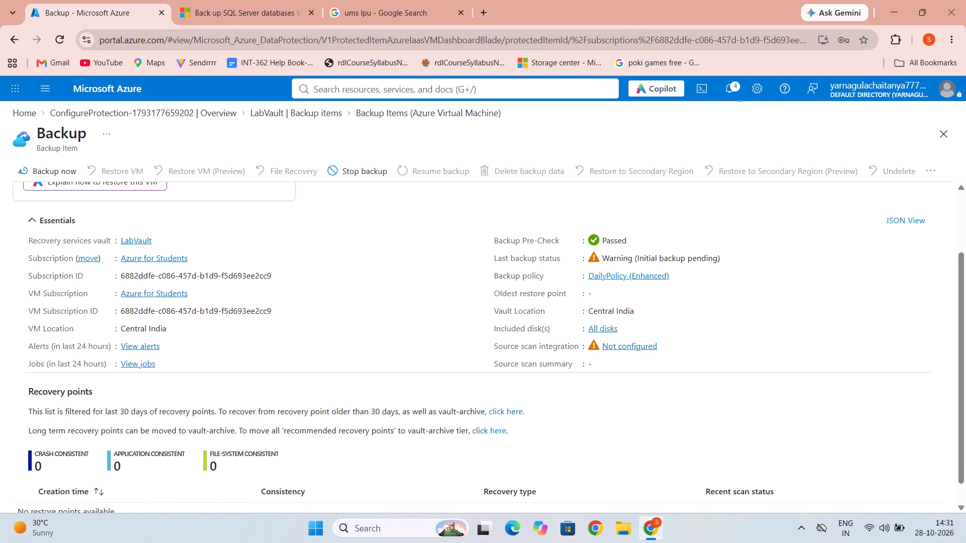
pyautogui.scroll(-1, 332, 428)
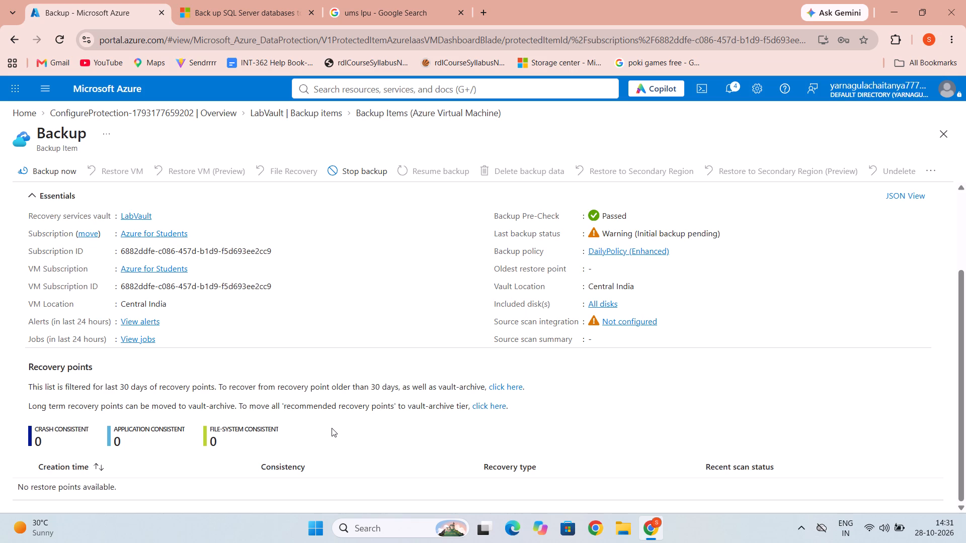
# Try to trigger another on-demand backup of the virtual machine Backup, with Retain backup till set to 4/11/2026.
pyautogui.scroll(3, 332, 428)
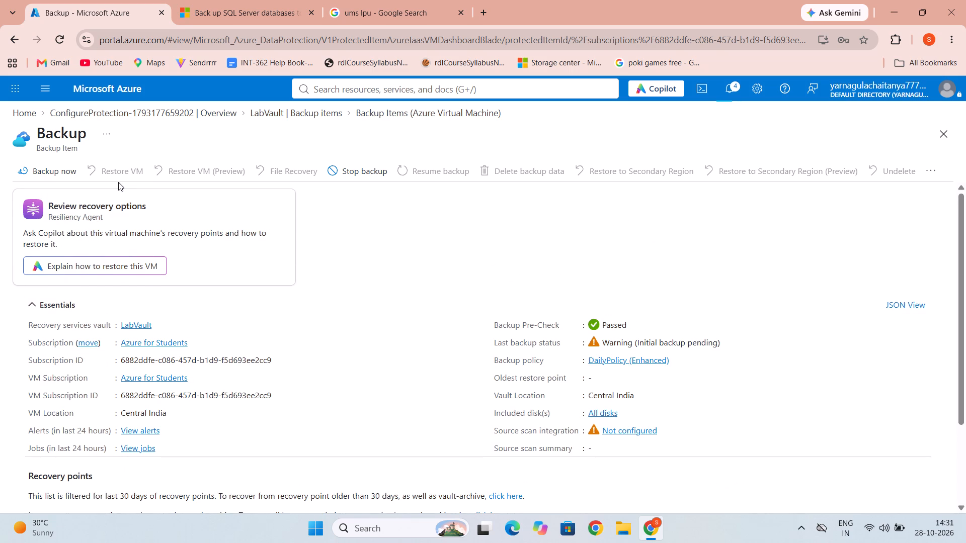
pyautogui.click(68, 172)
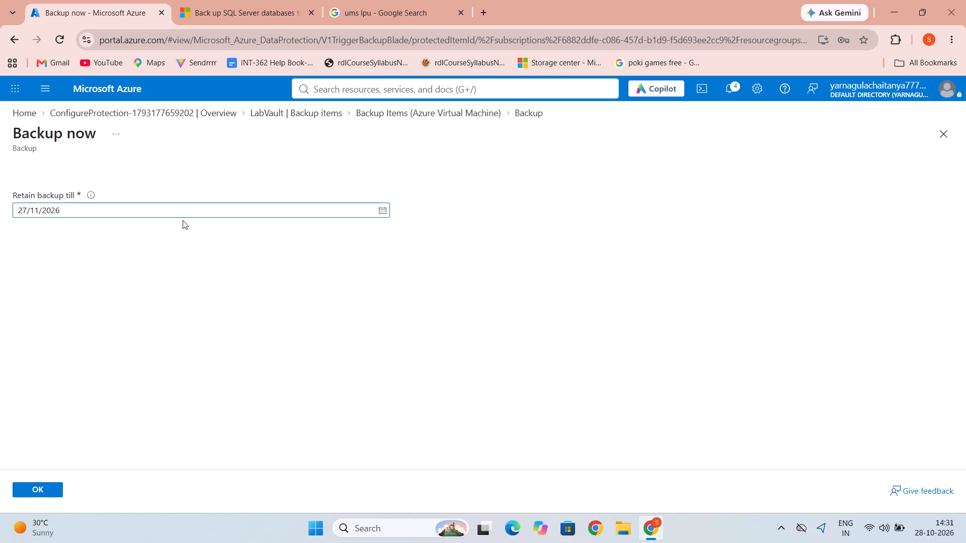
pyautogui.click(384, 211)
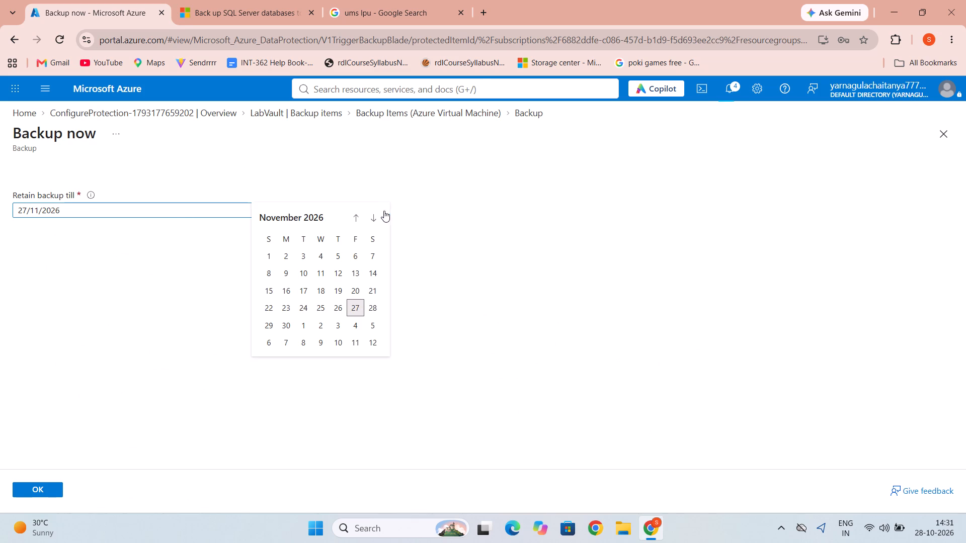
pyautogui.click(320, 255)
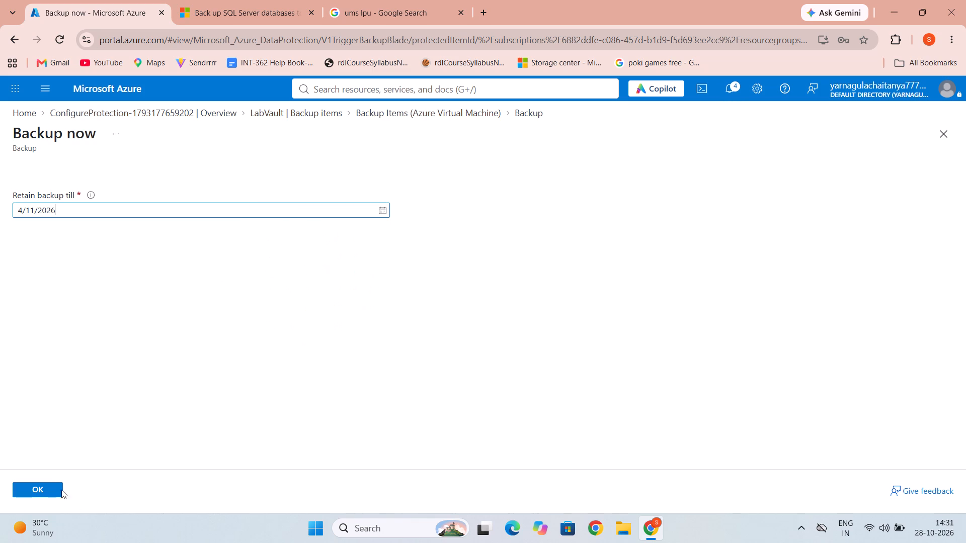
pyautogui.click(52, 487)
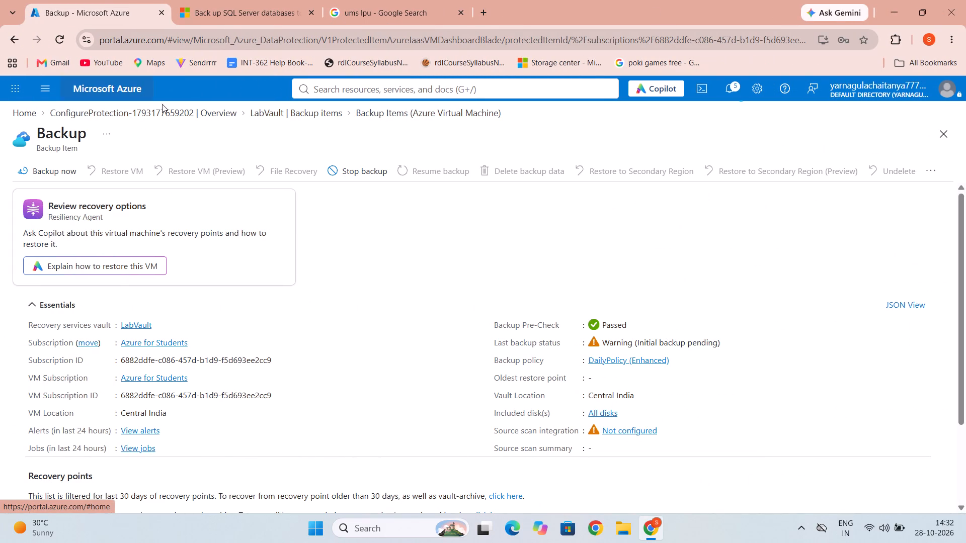
# Go to LabVault's Backup Jobs under monitoring and refresh the job list to check the backup status.
pyautogui.click(264, 114)
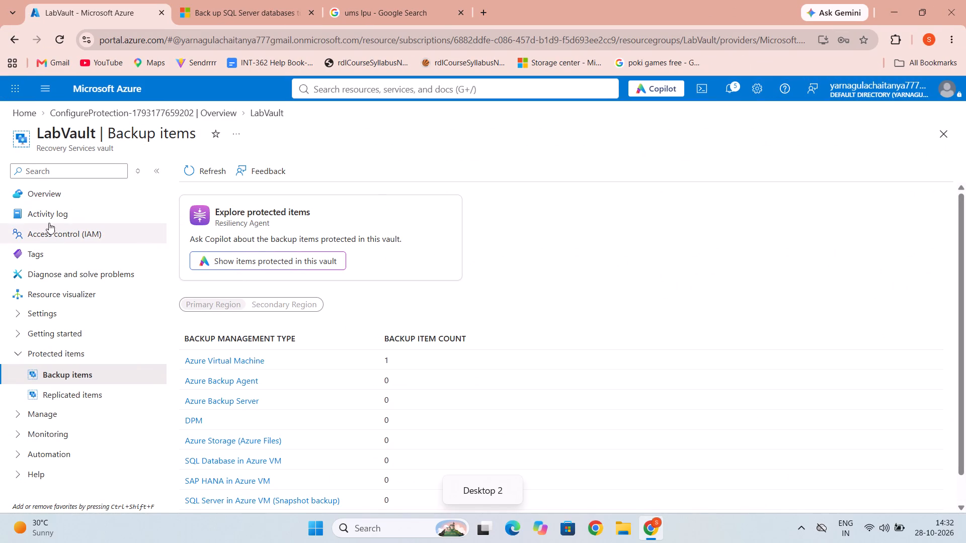
pyautogui.scroll(-1, 69, 371)
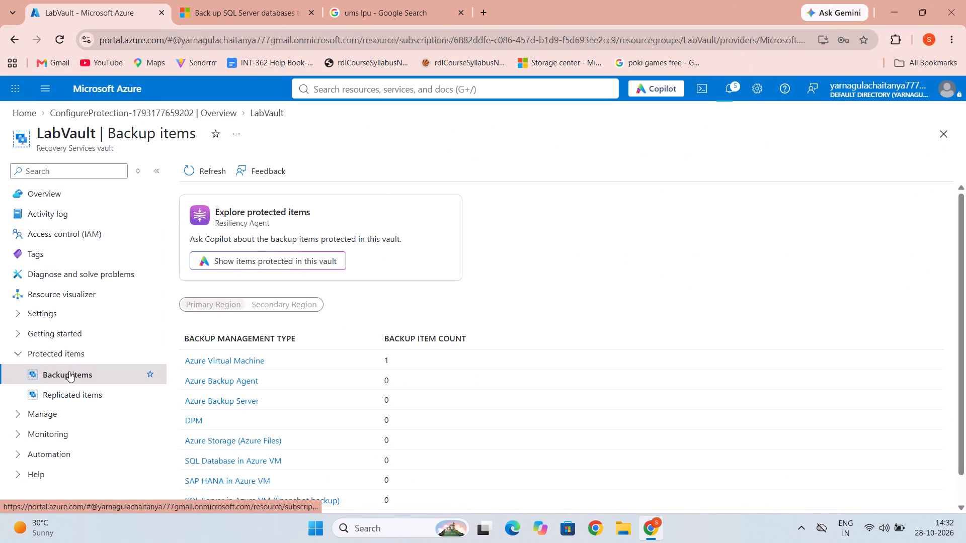
pyautogui.scroll(-1, 69, 371)
pyautogui.click(46, 436)
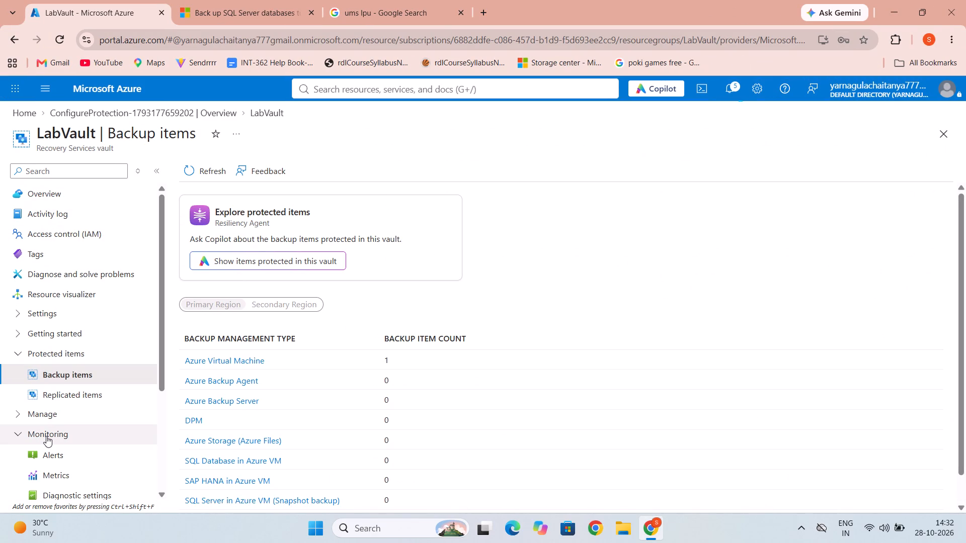
pyautogui.scroll(-4, 46, 436)
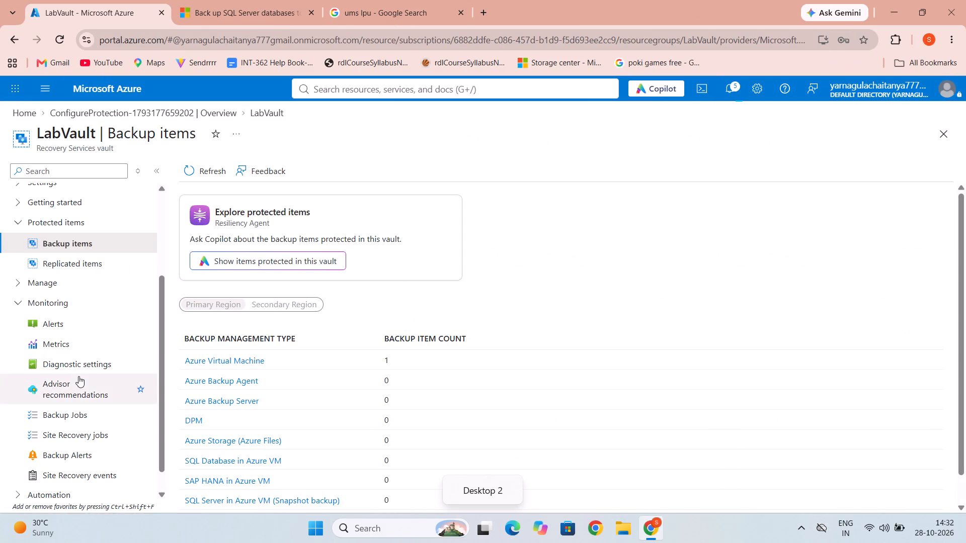
pyautogui.click(55, 417)
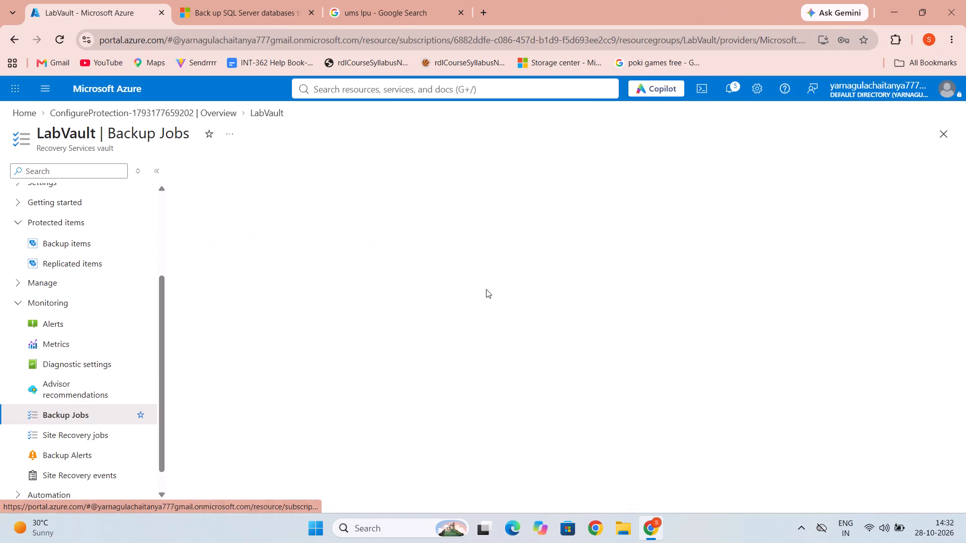
pyautogui.scroll(-1, 486, 289)
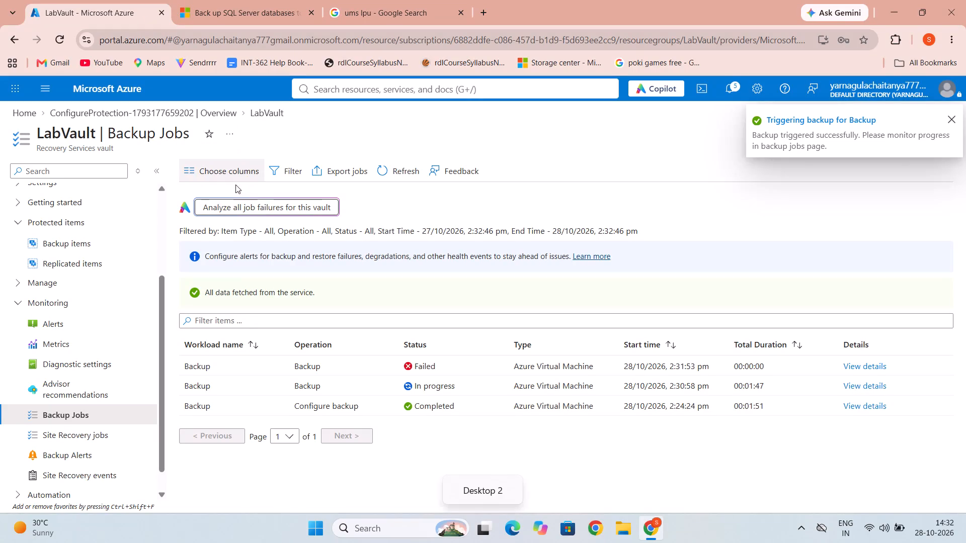
pyautogui.click(408, 169)
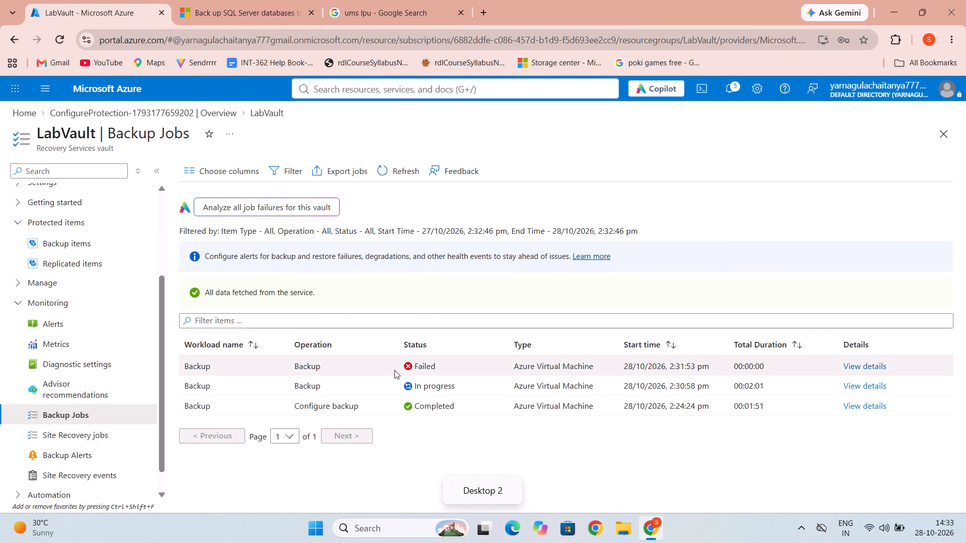
# Examine the job details and sub tasks of the backup job started at 2:30:58 pm, and return to the Backup Jobs list.
pyautogui.click(408, 386)
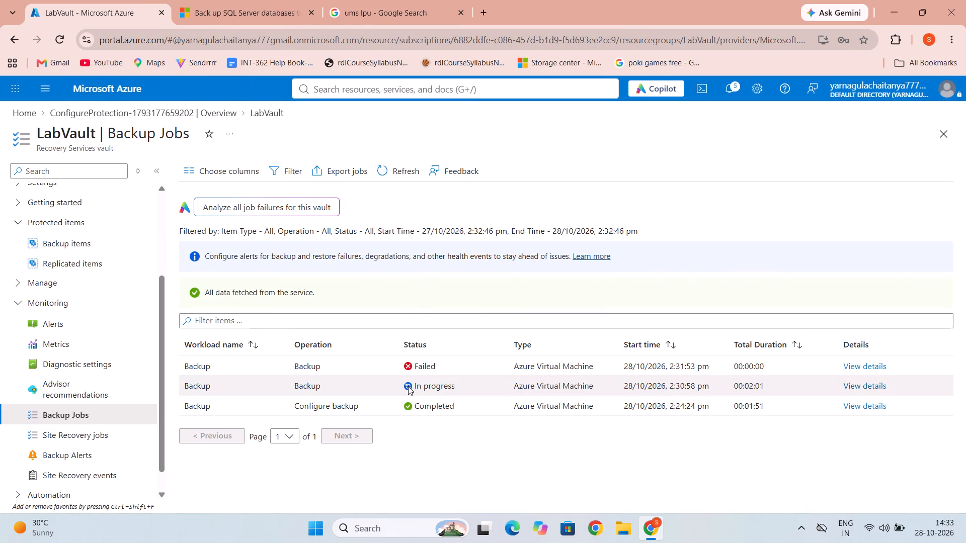
pyautogui.click(868, 385)
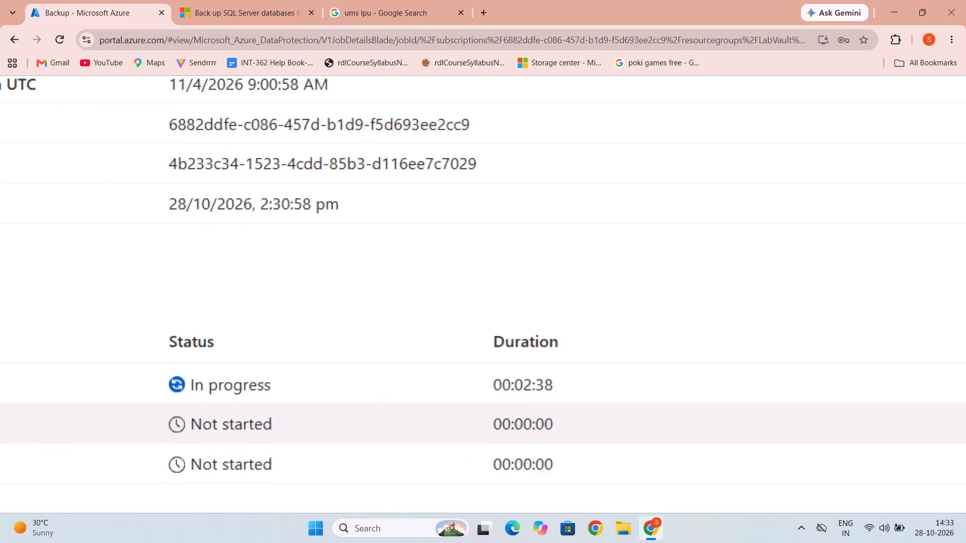
pyautogui.hscroll(6, 254, 411)
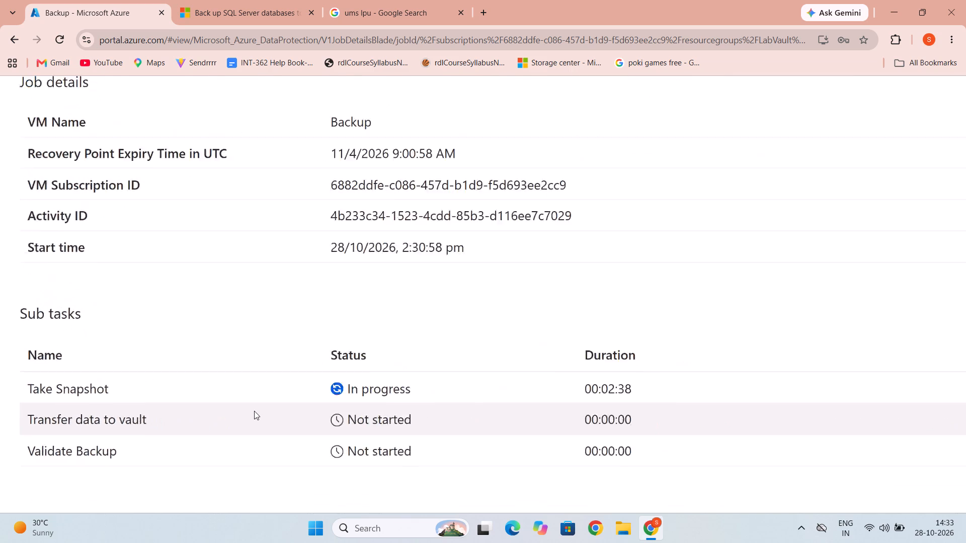
pyautogui.scroll(-1, 254, 411)
pyautogui.hscroll(-1, 254, 411)
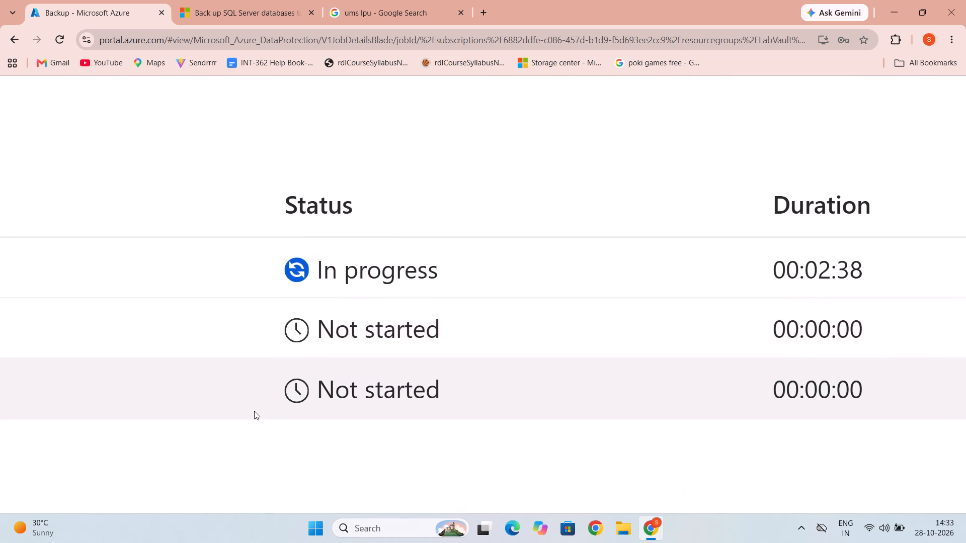
pyautogui.hscroll(-1, 254, 411)
pyautogui.scroll(4, 254, 411)
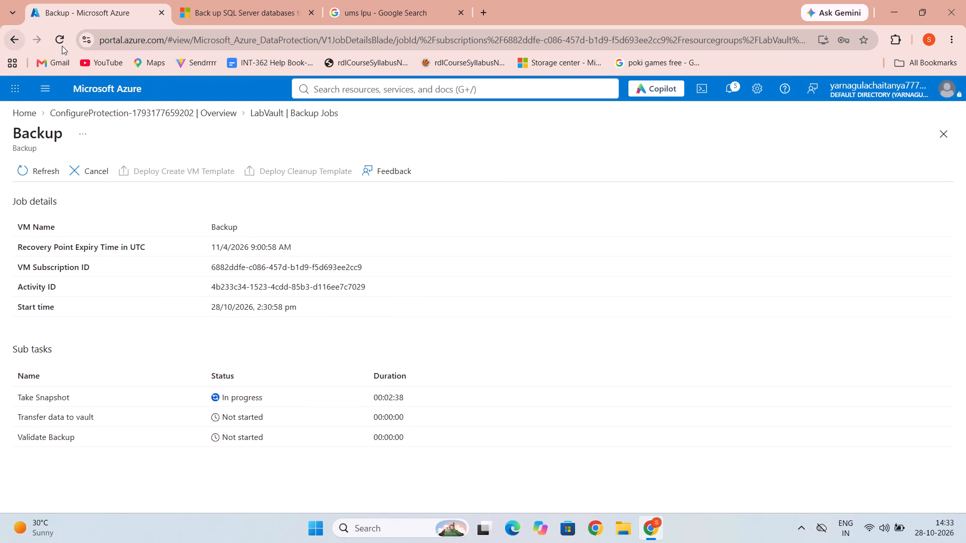
pyautogui.click(21, 43)
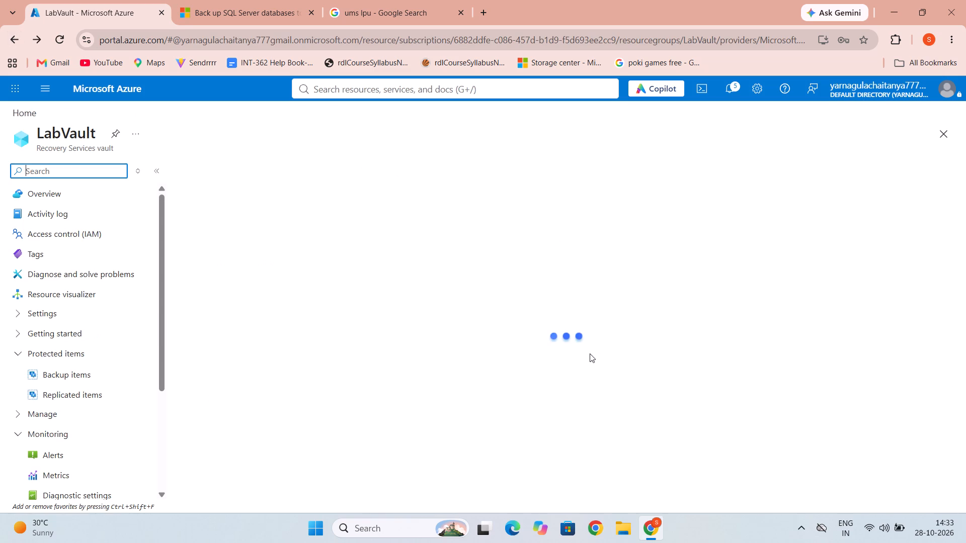
pyautogui.scroll(-1, 554, 317)
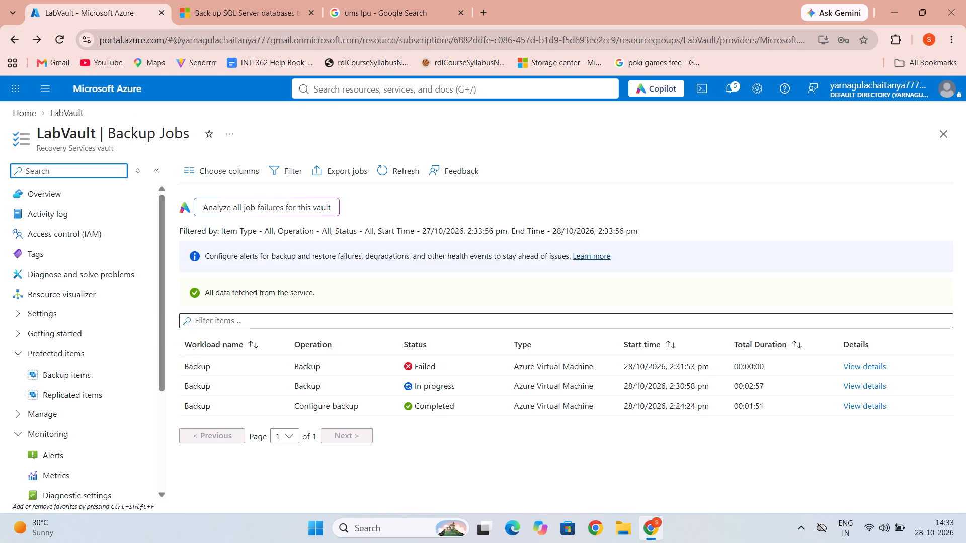
pyautogui.scroll(-1, 554, 317)
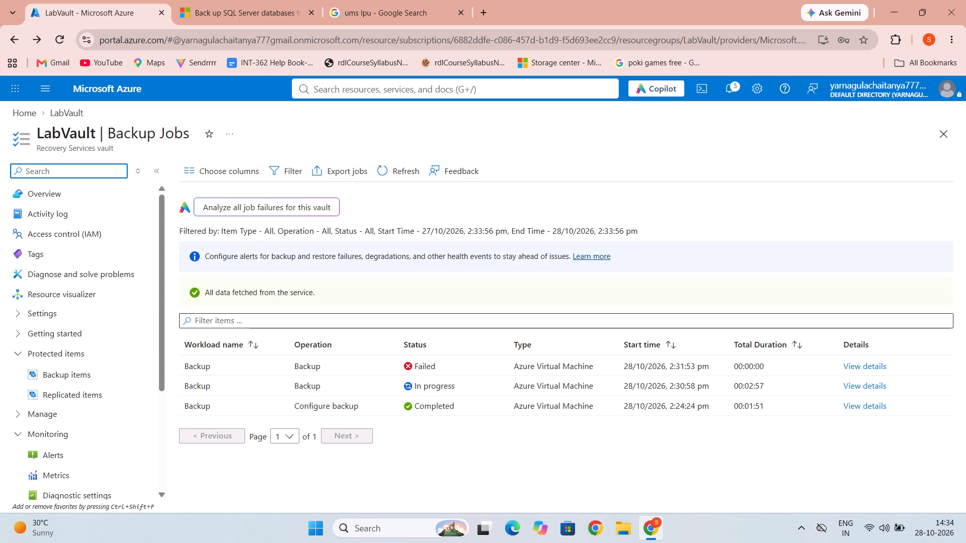
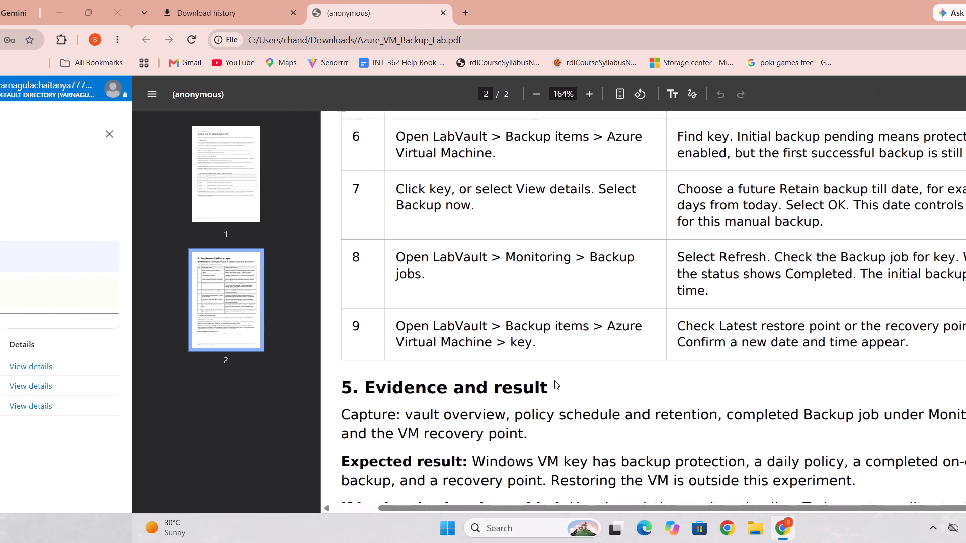
# Check the lab guide's final steps against LabVault's Backup Jobs list, examining the job statuses and the backup job started at 2:31:53 pm.
pyautogui.scroll(-1, 554, 380)
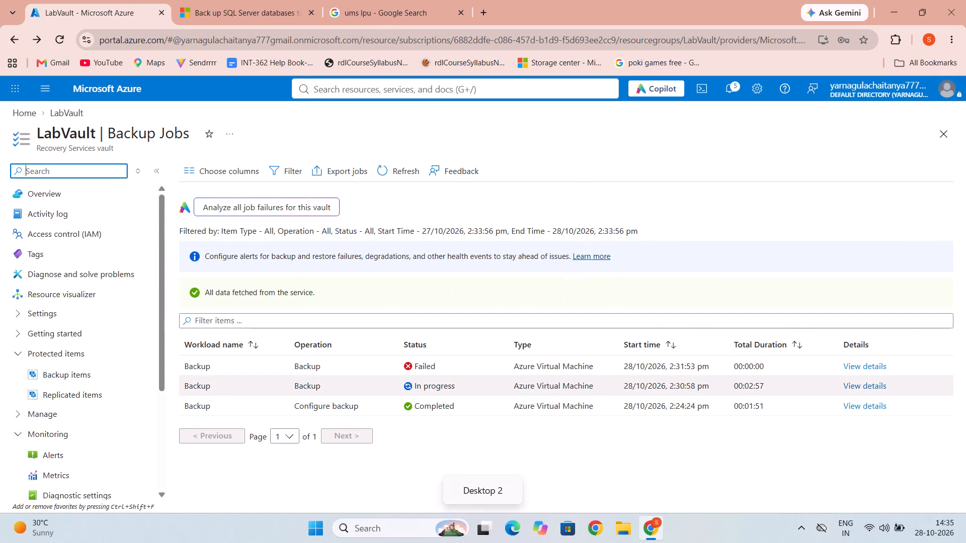
pyautogui.scroll(-1, 554, 380)
pyautogui.scroll(-1, 463, 430)
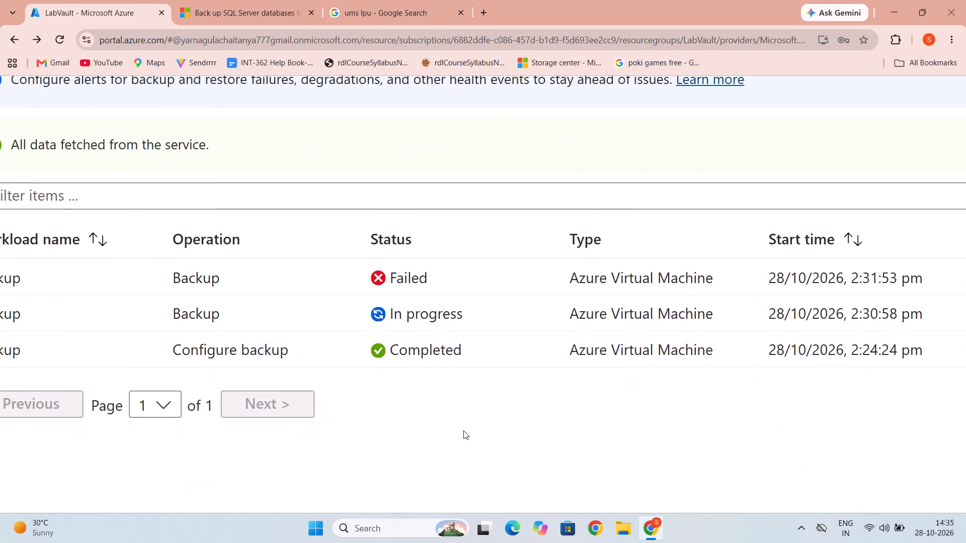
pyautogui.scroll(-1, 463, 430)
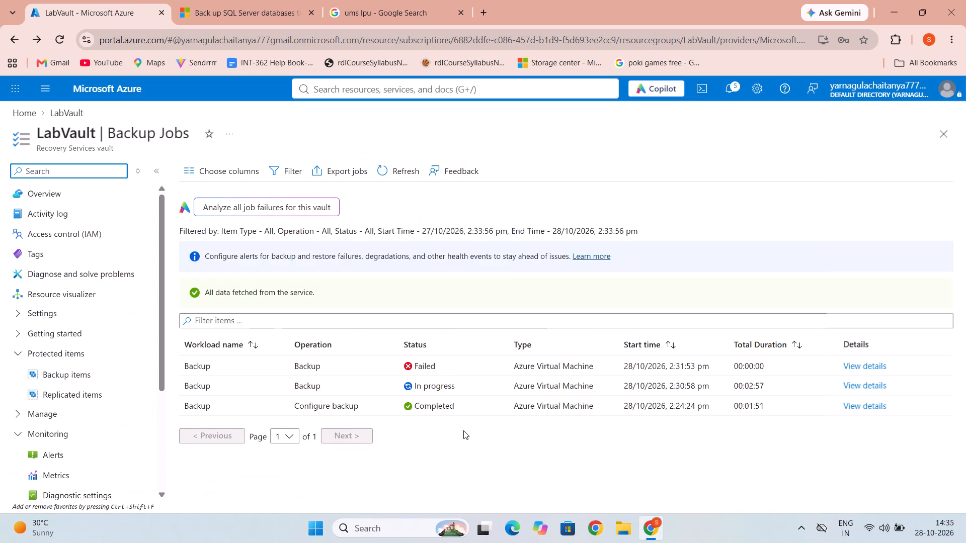
pyautogui.click(409, 366)
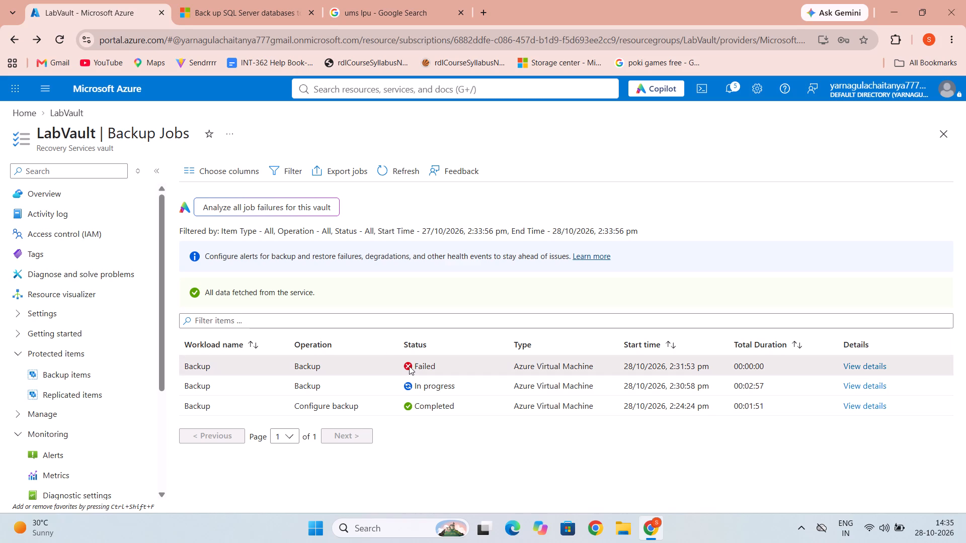
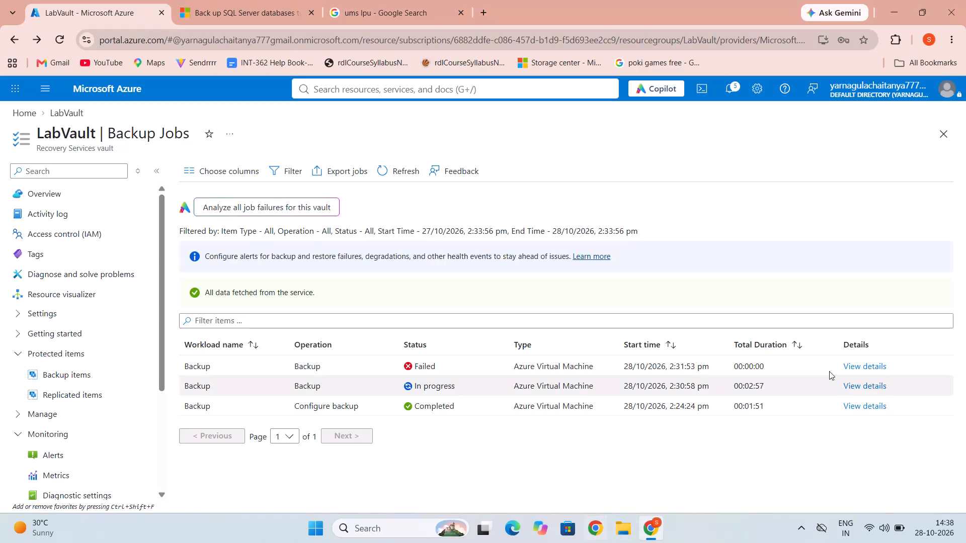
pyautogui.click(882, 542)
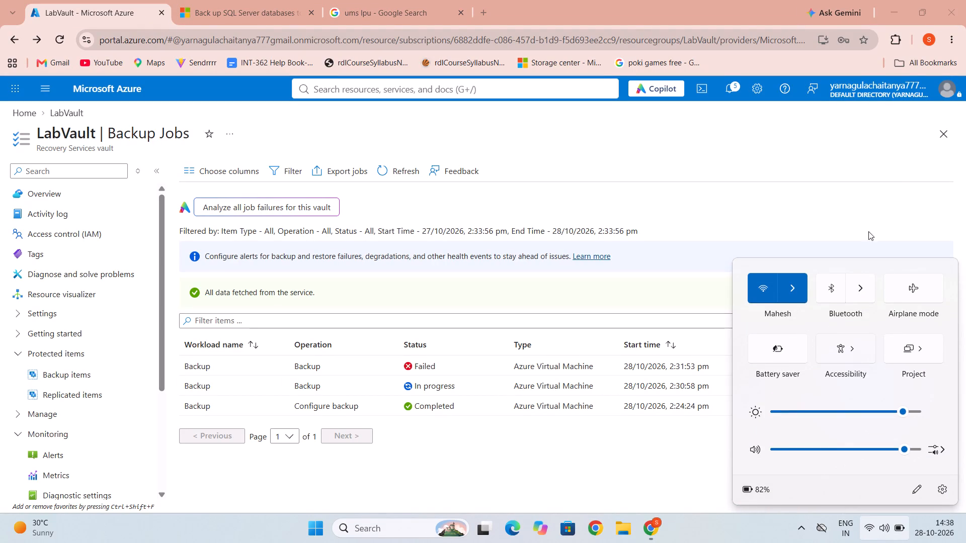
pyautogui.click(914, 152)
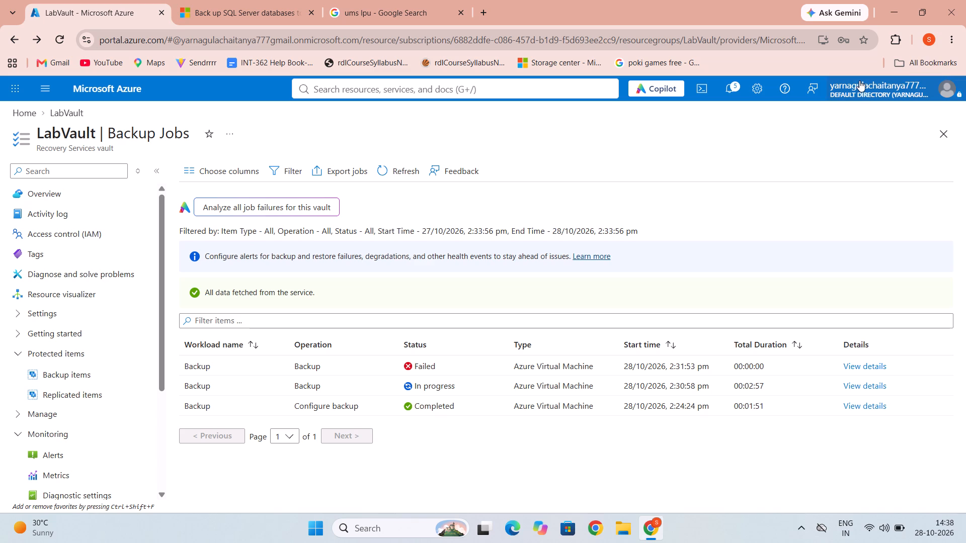
# Refresh LabVault's Backup Jobs list to check the progress of the virtual machine backup started at 2:30:58 pm.
pyautogui.click(404, 164)
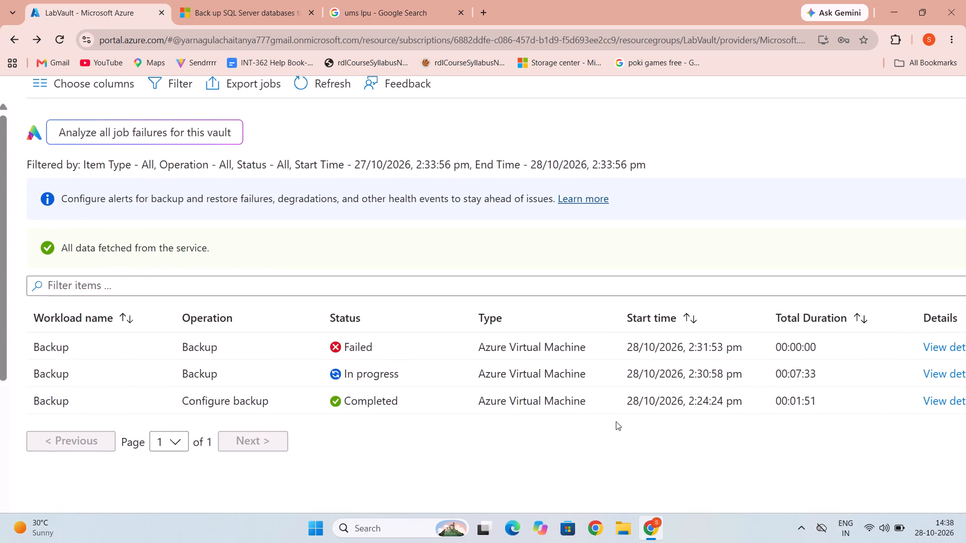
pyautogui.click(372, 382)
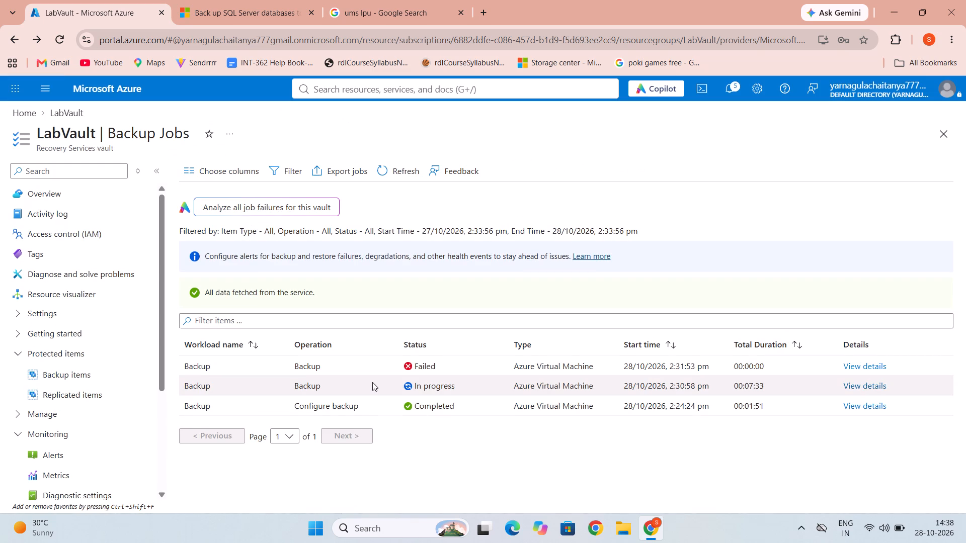
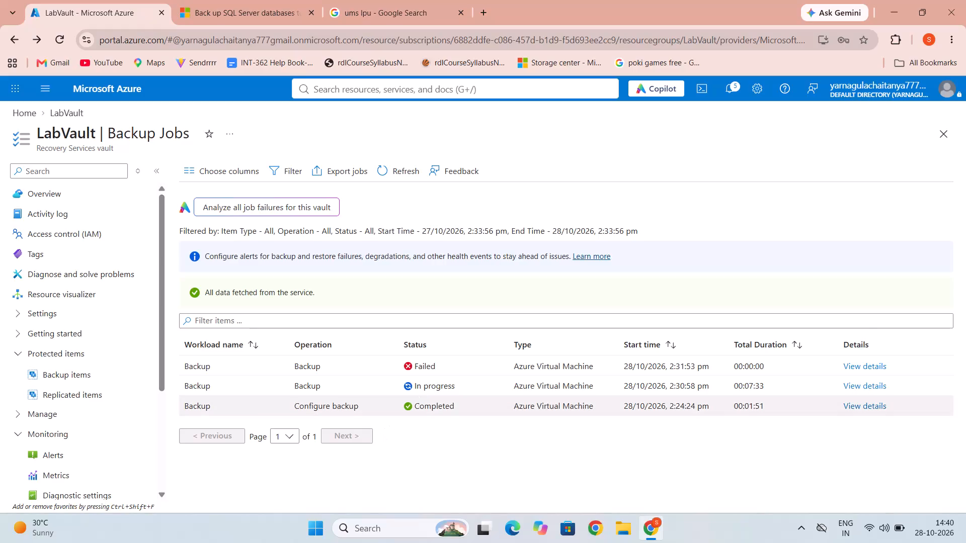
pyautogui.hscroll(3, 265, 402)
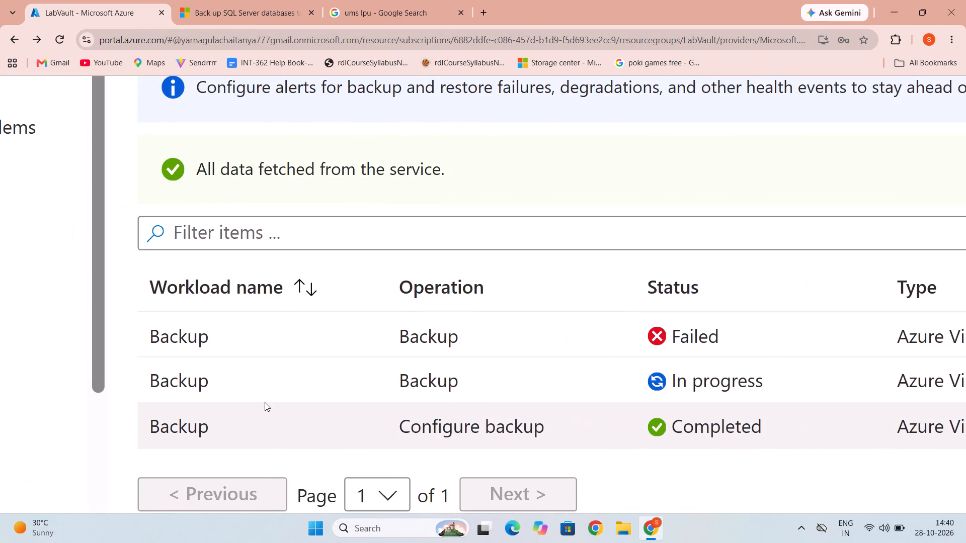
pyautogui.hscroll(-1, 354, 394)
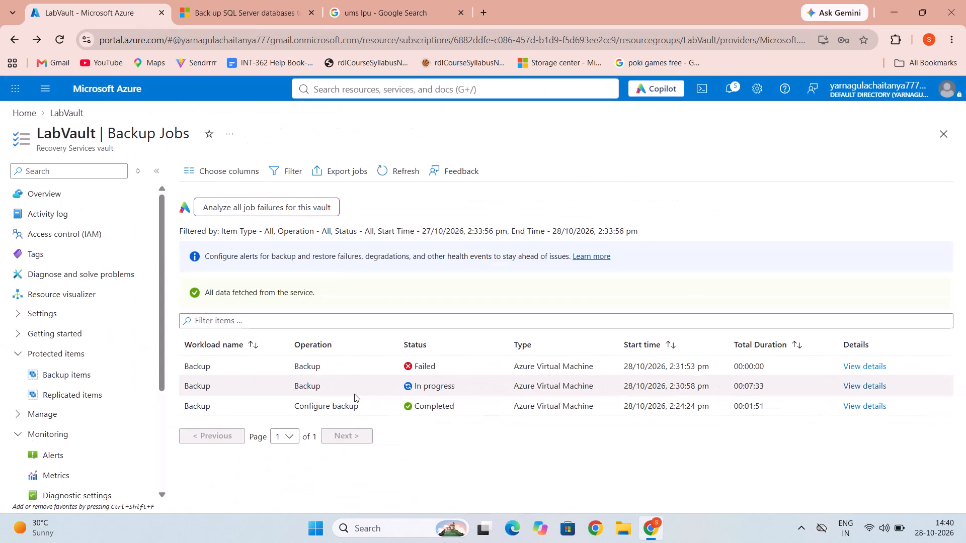